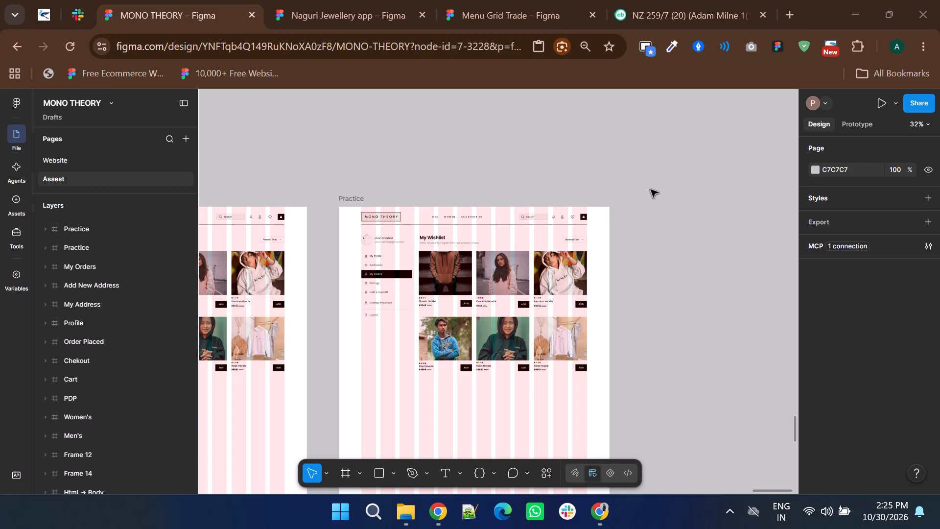
View the match info of the New Zealand vs India 4th T20I on the Cricbuzz page, and close that page.
{"action": "left_click", "coordinate": [681, 0]}
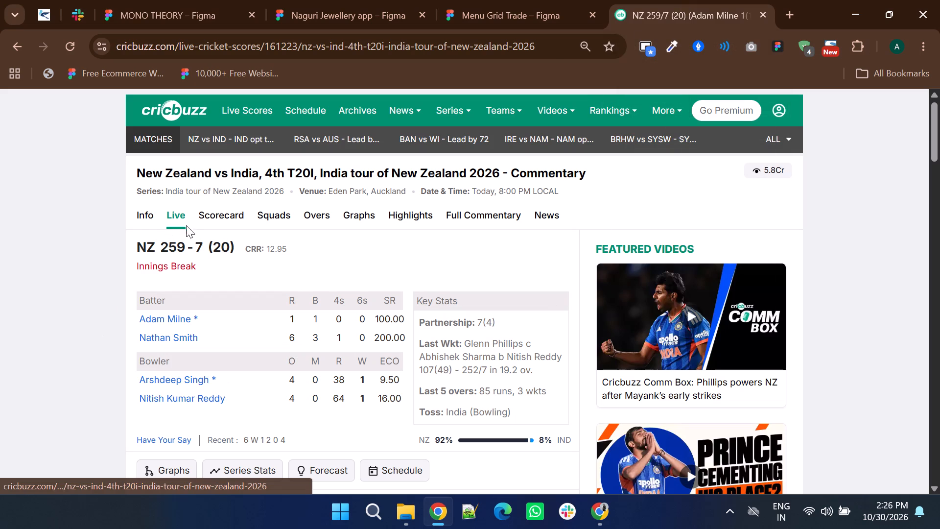
{"action": "left_click", "coordinate": [151, 216]}
{"action": "scroll", "coordinate": [190, 390], "scroll_direction": "down", "scroll_amount": 1}
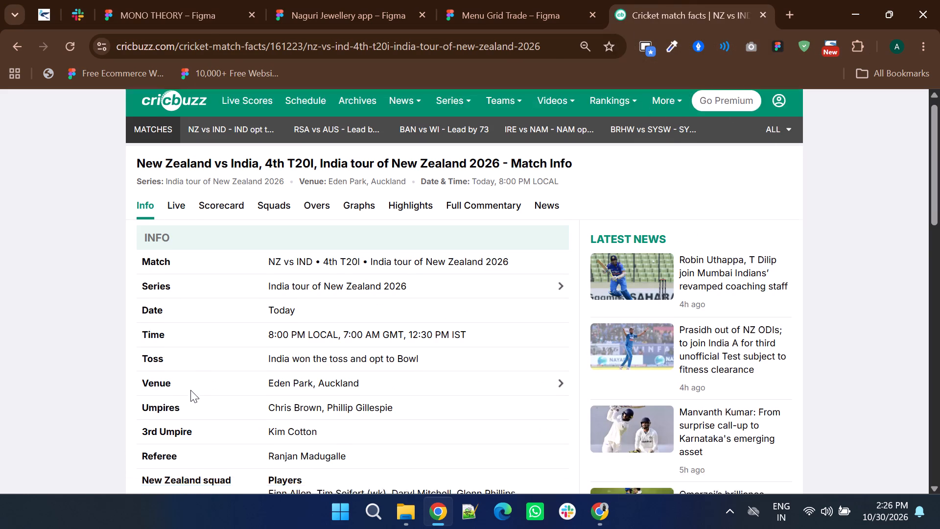
{"action": "scroll", "coordinate": [190, 390], "scroll_direction": "down", "scroll_amount": 1}
{"action": "scroll", "coordinate": [193, 390], "scroll_direction": "up", "scroll_amount": 1}
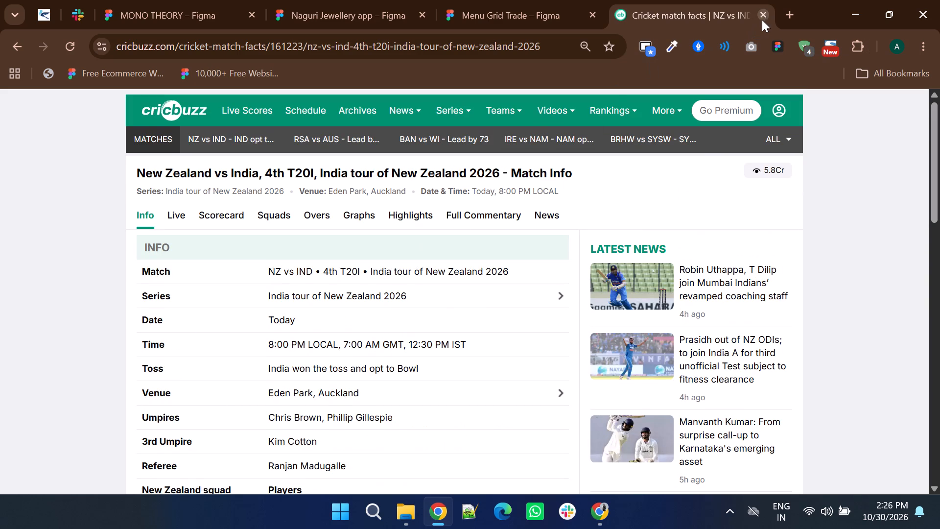
{"action": "left_click", "coordinate": [767, 17]}
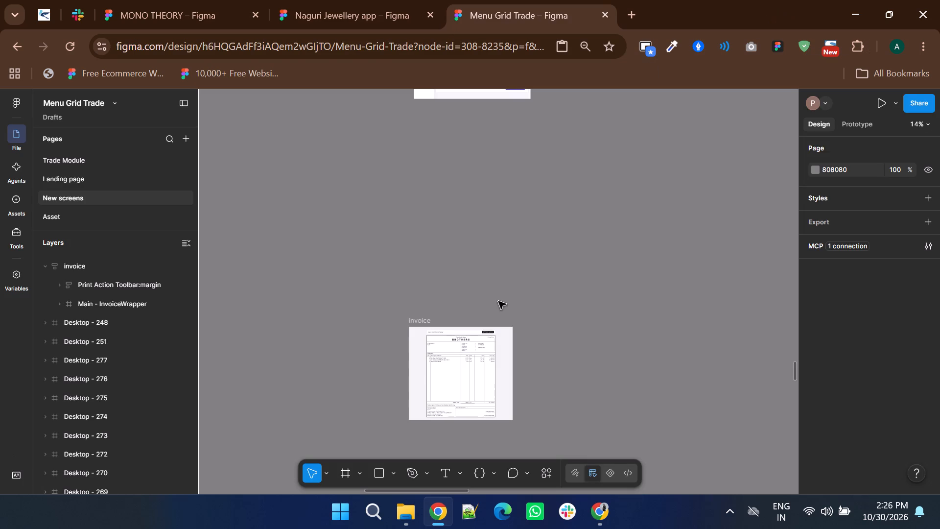
Draw a new frame of about 1771 × 1762 on the empty canvas beside the invoice frame.
{"action": "scroll", "coordinate": [481, 280], "scroll_direction": "down", "scroll_amount": 2}
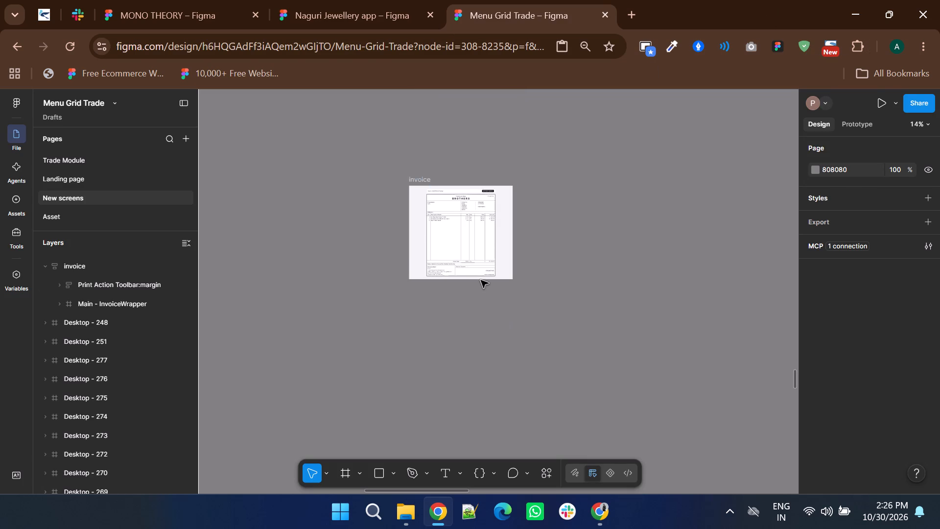
{"action": "scroll", "coordinate": [455, 299], "scroll_direction": "down", "scroll_amount": 2}
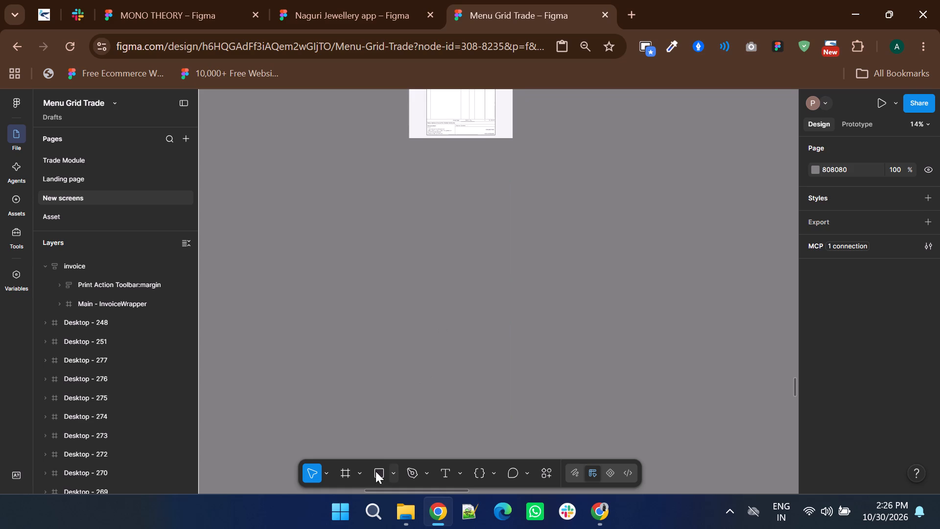
{"action": "scroll", "coordinate": [464, 335], "scroll_direction": "up", "scroll_amount": 2}
{"action": "scroll", "coordinate": [464, 335], "scroll_direction": "down", "scroll_amount": 3, "text": "shift"}
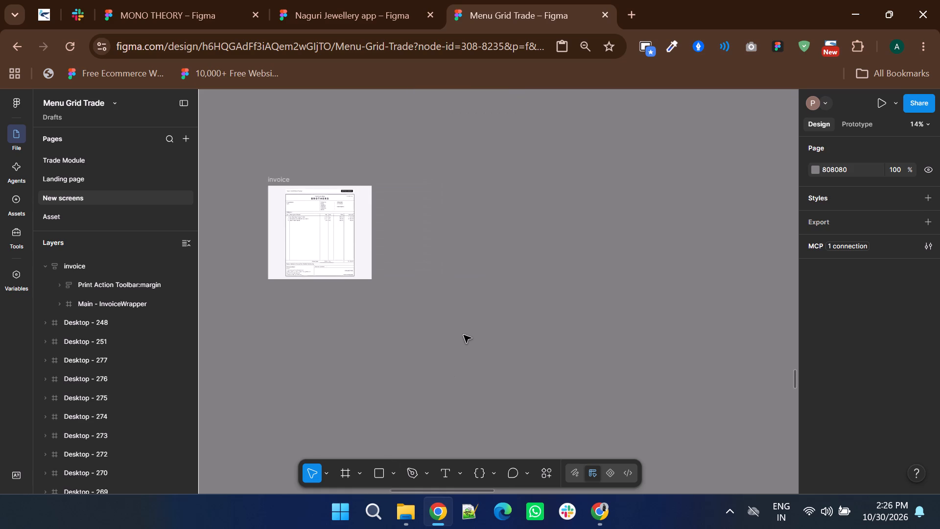
{"action": "left_click", "coordinate": [342, 473]}
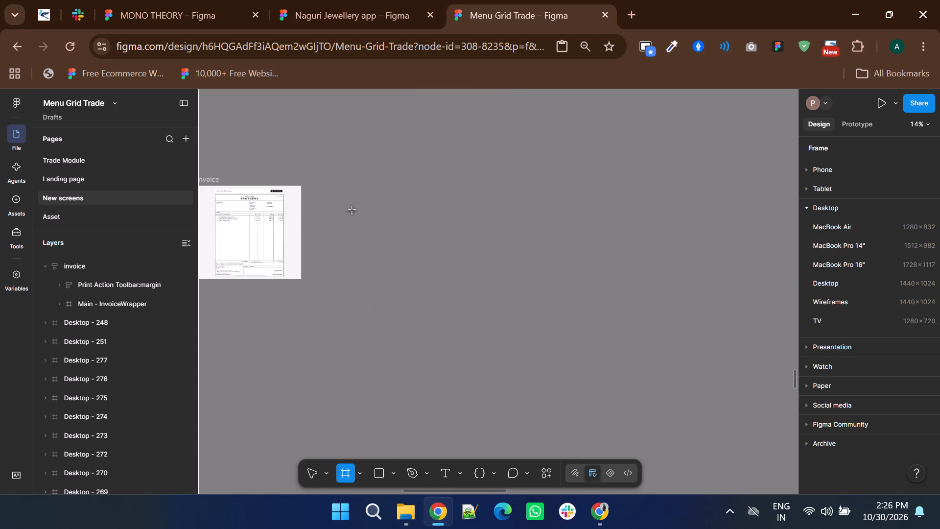
{"action": "left_click_drag", "start_coordinate": [348, 185], "coordinate": [506, 322]}
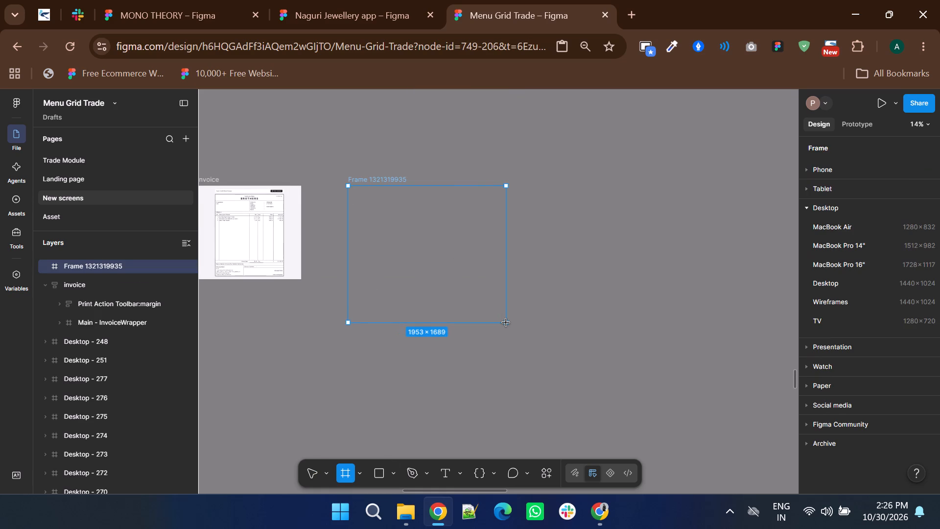
{"action": "left_click_drag", "start_coordinate": [506, 322], "coordinate": [491, 328]}
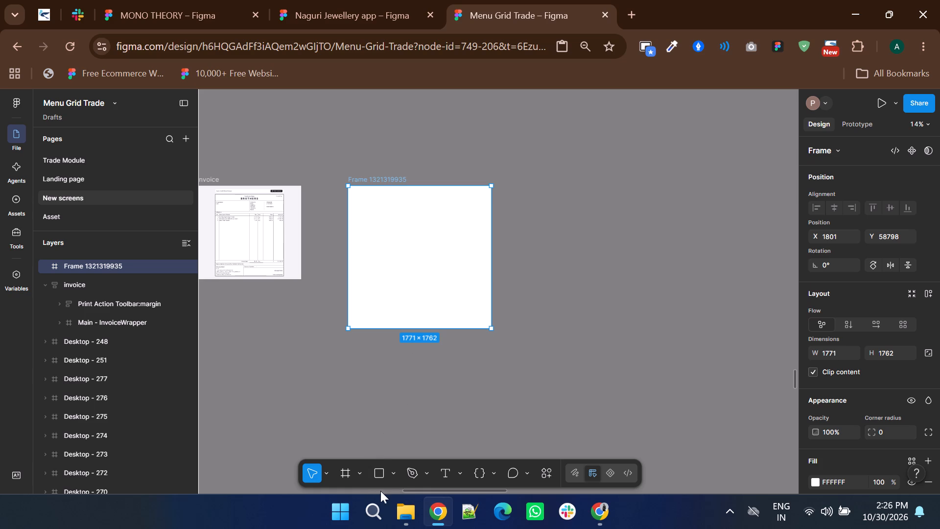
Draw a four-sided rectangular outline of about 1118 × 1329 inside the new frame with the Pen tool.
{"action": "left_click", "coordinate": [410, 473]}
{"action": "left_click", "coordinate": [371, 201]}
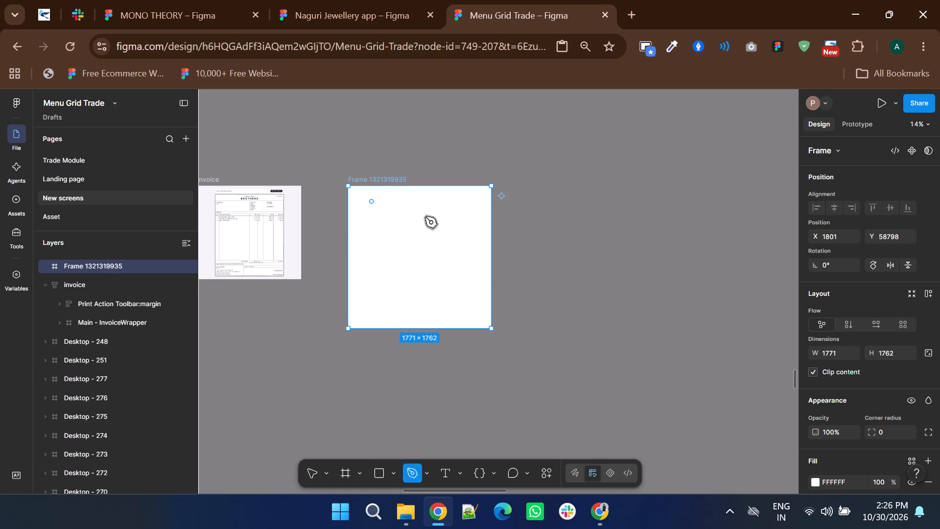
{"action": "left_click", "coordinate": [462, 203], "text": "shift"}
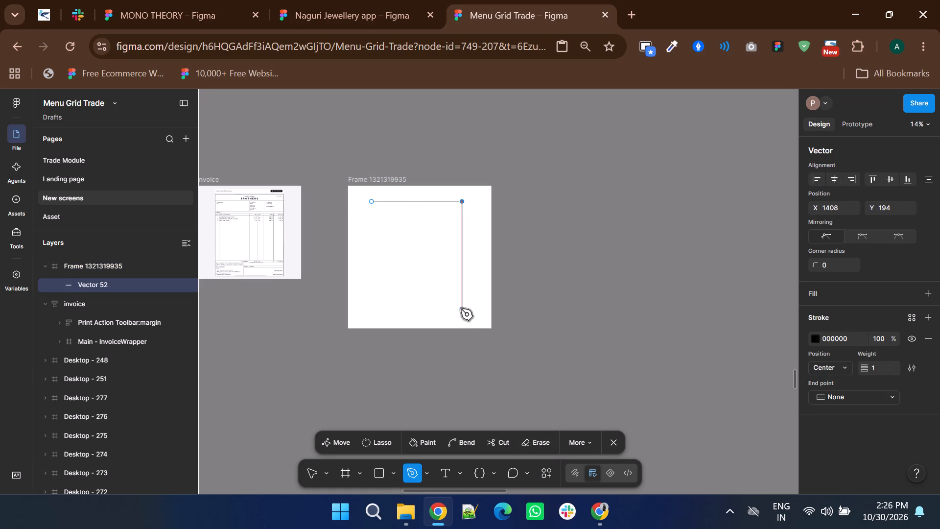
{"action": "left_click", "coordinate": [461, 309]}
{"action": "left_click", "coordinate": [377, 315], "text": "shift"}
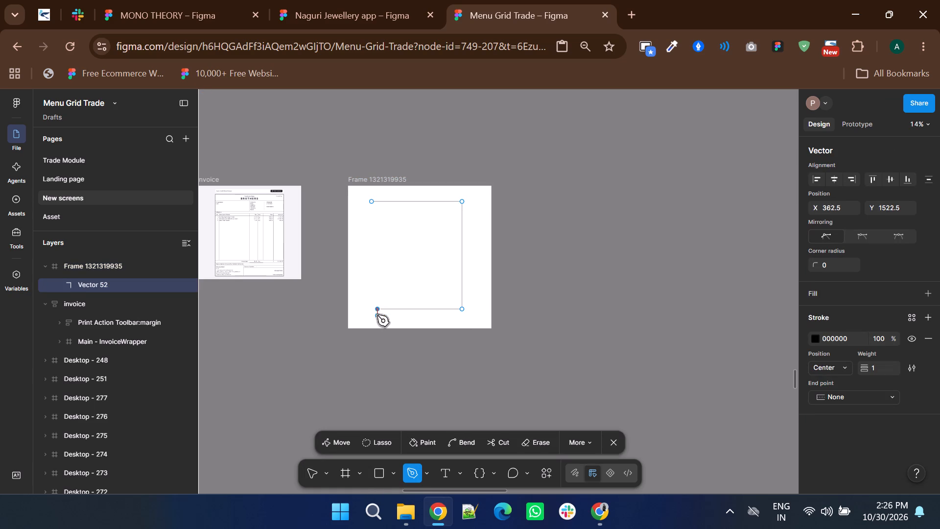
{"action": "left_click", "coordinate": [374, 202], "text": "shift"}
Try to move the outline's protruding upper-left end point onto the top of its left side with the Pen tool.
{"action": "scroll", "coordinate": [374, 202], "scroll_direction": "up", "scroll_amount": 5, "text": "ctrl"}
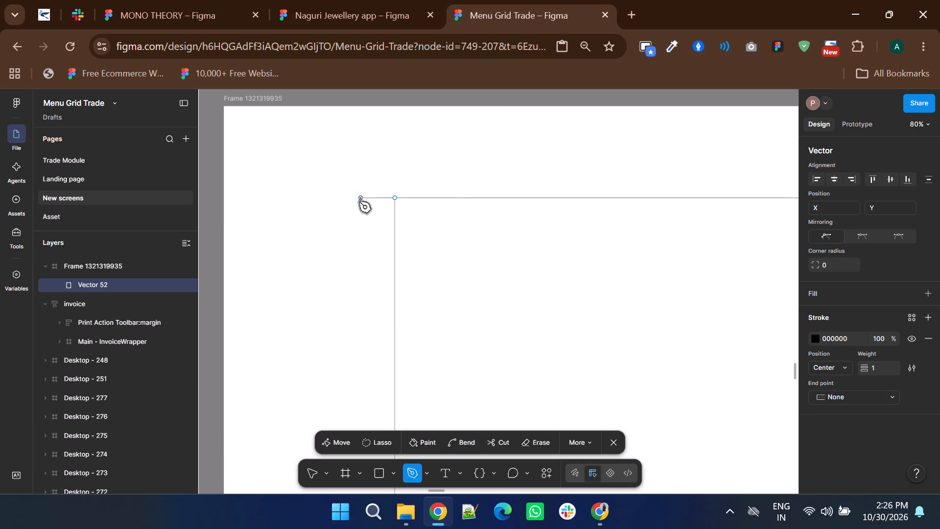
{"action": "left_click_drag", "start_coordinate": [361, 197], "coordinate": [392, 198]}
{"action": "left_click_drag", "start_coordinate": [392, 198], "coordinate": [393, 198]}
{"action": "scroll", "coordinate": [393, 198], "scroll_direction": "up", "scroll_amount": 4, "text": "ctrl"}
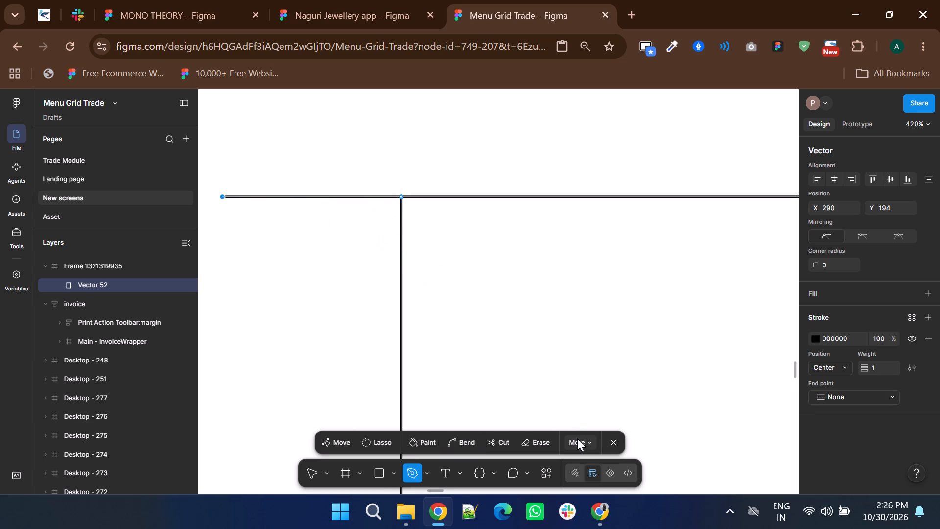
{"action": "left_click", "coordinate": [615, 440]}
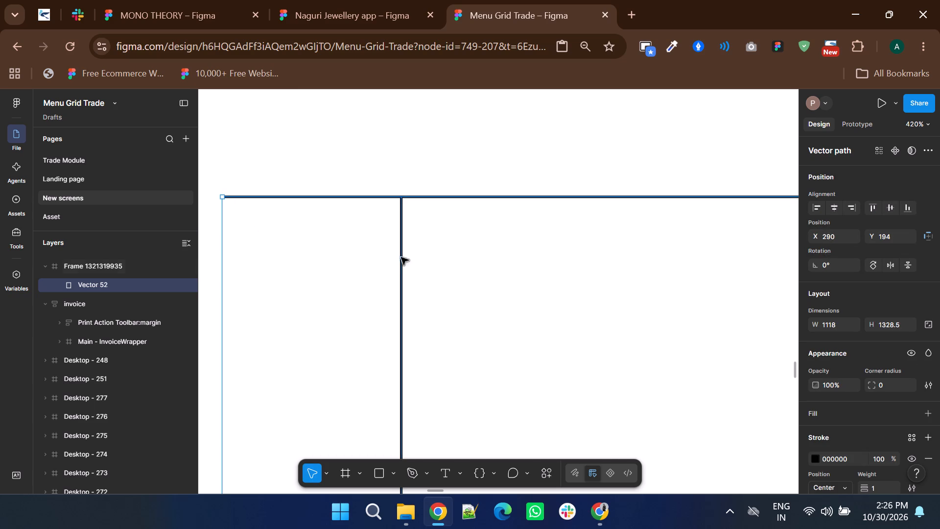
Edit the outline's vector path, moving its protruding upper-left point onto the top of the left side at X 362.5.
{"action": "scroll", "coordinate": [410, 261], "scroll_direction": "down", "scroll_amount": 9, "text": "ctrl"}
{"action": "scroll", "coordinate": [401, 277], "scroll_direction": "down", "scroll_amount": 1}
{"action": "scroll", "coordinate": [400, 279], "scroll_direction": "up", "scroll_amount": 2, "text": "ctrl"}
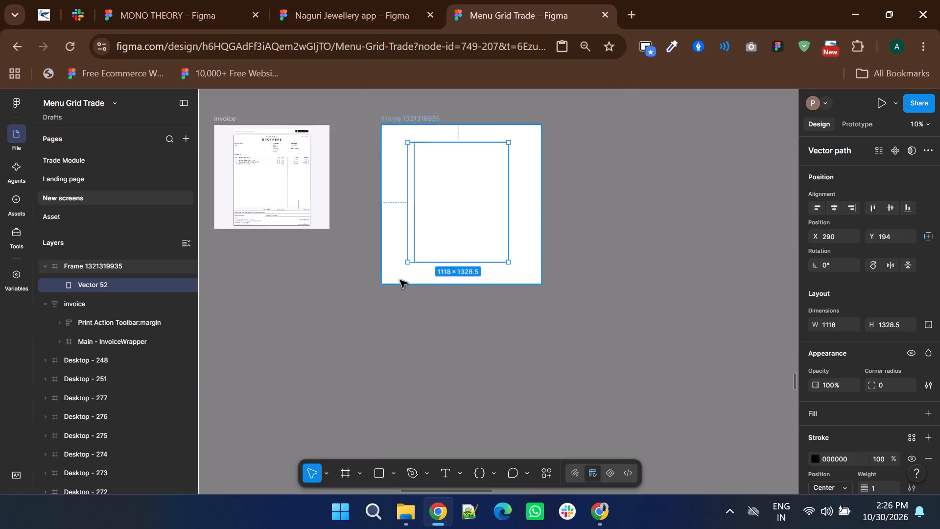
{"action": "scroll", "coordinate": [400, 280], "scroll_direction": "up", "scroll_amount": 1, "text": "ctrl"}
{"action": "scroll", "coordinate": [404, 330], "scroll_direction": "up", "scroll_amount": 4}
{"action": "scroll", "coordinate": [404, 330], "scroll_direction": "down", "scroll_amount": 2, "text": "ctrl"}
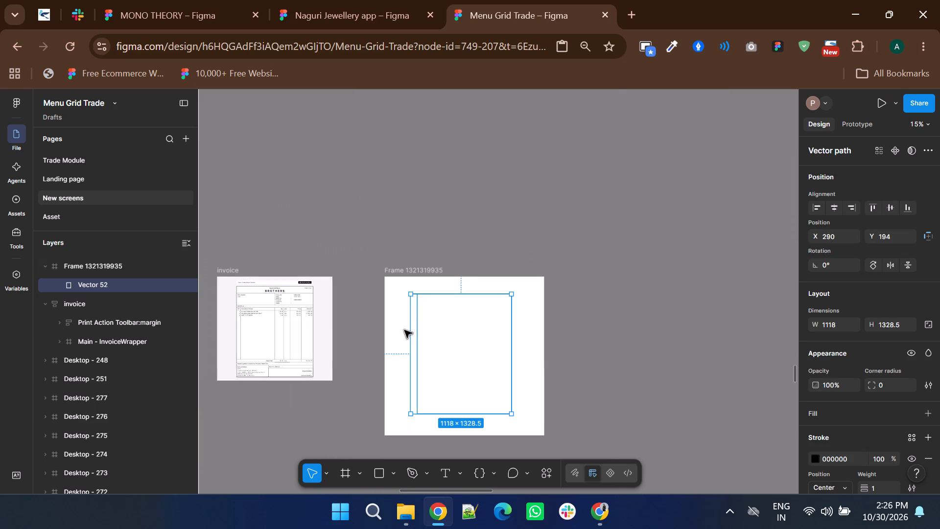
{"action": "left_click", "coordinate": [584, 341]}
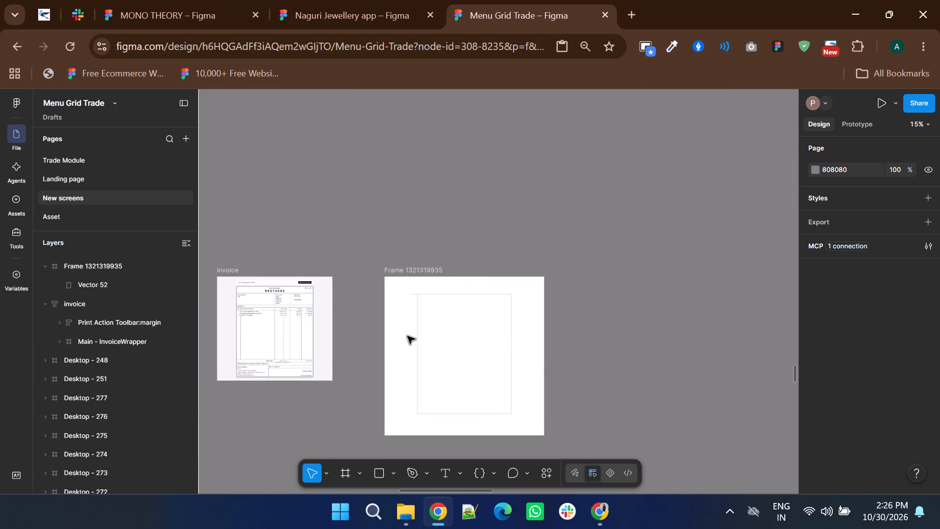
{"action": "left_click", "coordinate": [416, 298]}
{"action": "scroll", "coordinate": [416, 298], "scroll_direction": "up", "scroll_amount": 3, "text": "ctrl"}
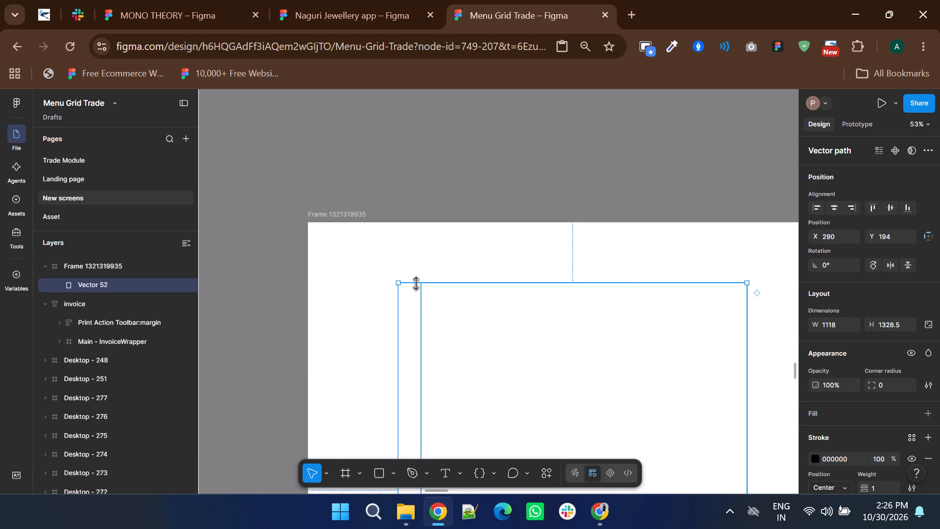
{"action": "double_click", "coordinate": [416, 283]}
{"action": "left_click_drag", "start_coordinate": [396, 284], "coordinate": [407, 285]}
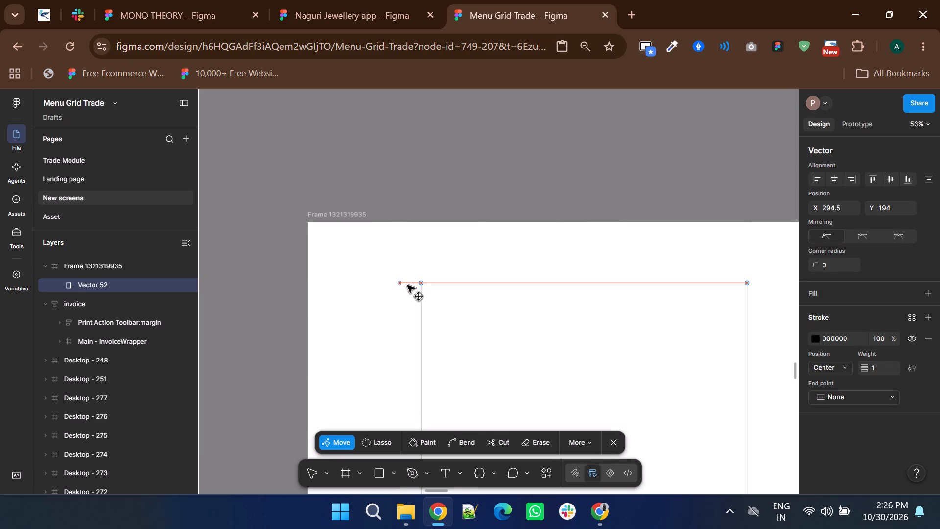
{"action": "left_click_drag", "start_coordinate": [407, 285], "coordinate": [420, 285]}
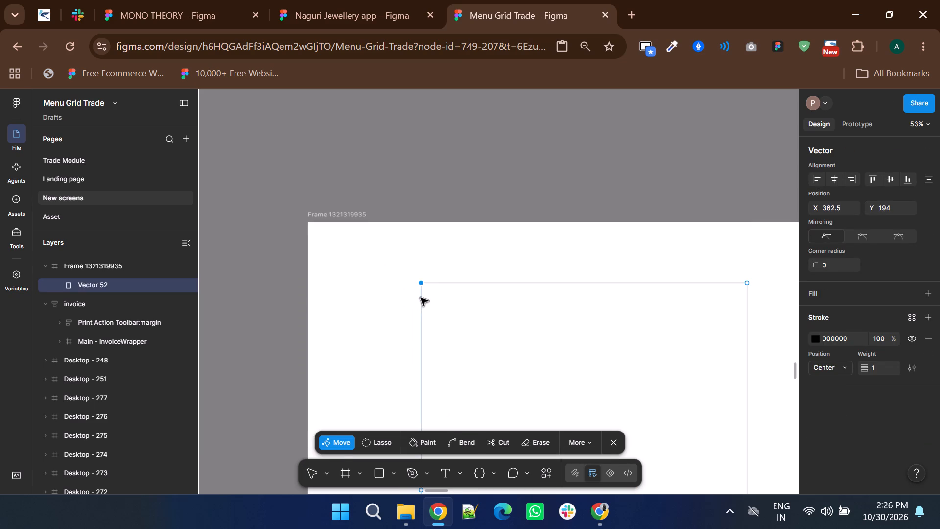
{"action": "scroll", "coordinate": [421, 298], "scroll_direction": "down", "scroll_amount": 1, "text": "ctrl"}
{"action": "left_click", "coordinate": [613, 440]}
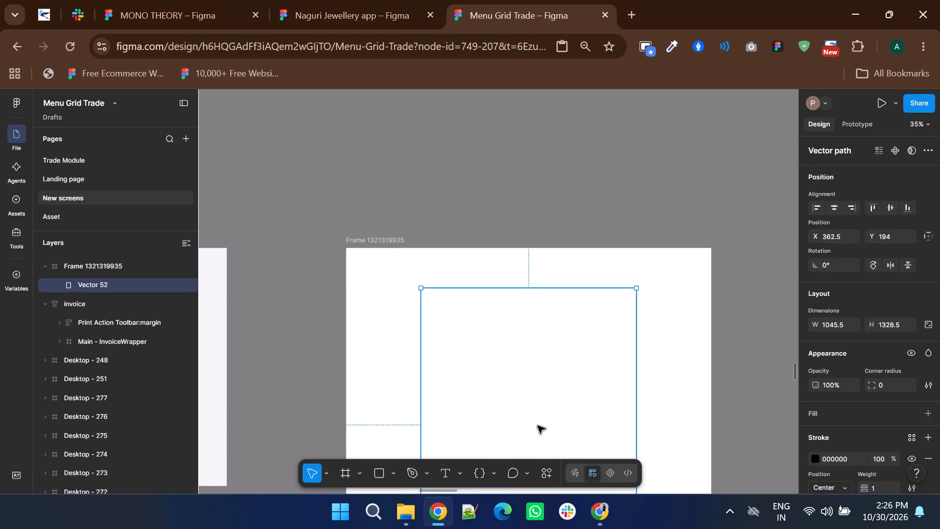
Activate the Pen tool for a new path in the frame containing the rectangular outline.
{"action": "left_click", "coordinate": [416, 467]}
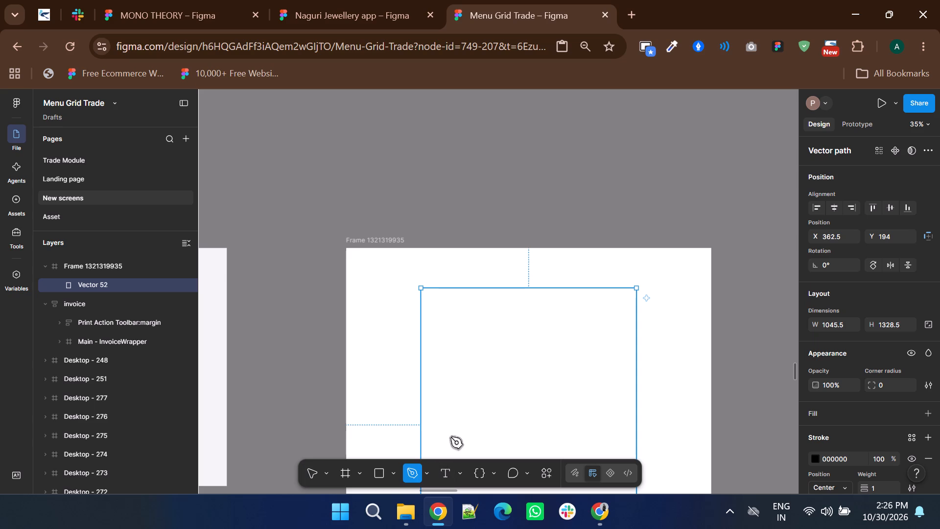
Draw a horizontal line about 1040 long across the rectangular outline near its top, at about Y 278.5, with the Pen tool.
{"action": "left_click", "coordinate": [422, 305]}
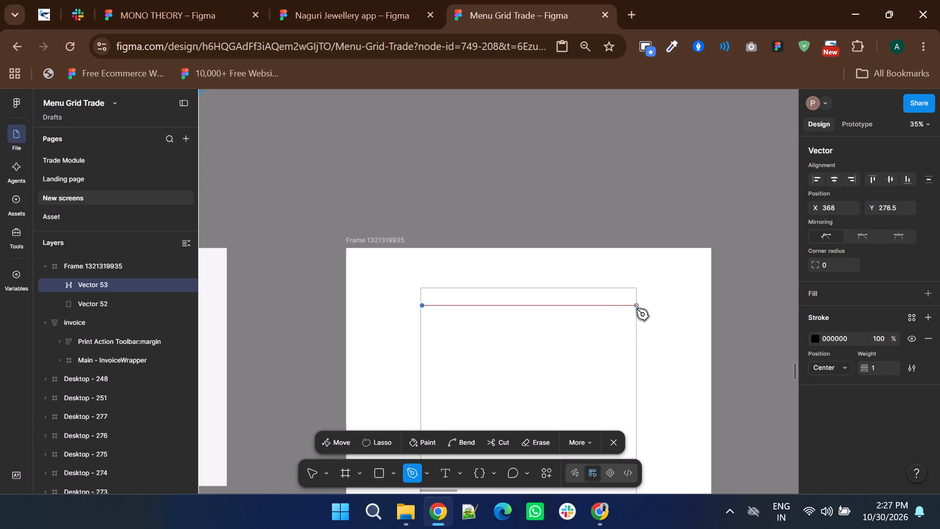
{"action": "left_click", "coordinate": [636, 309], "text": "shift"}
{"action": "left_click", "coordinate": [614, 436]}
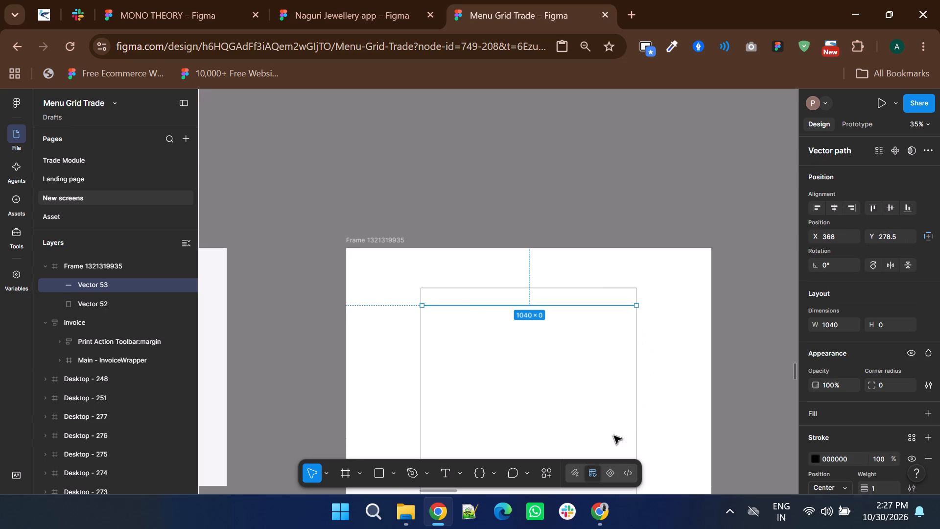
{"action": "double_click", "coordinate": [594, 207]}
Extend the horizontal line's left end to the outline's left side at X 363, making the line 1045 wide at Y 279.
{"action": "scroll", "coordinate": [595, 209], "scroll_direction": "down", "scroll_amount": 1, "text": "shift"}
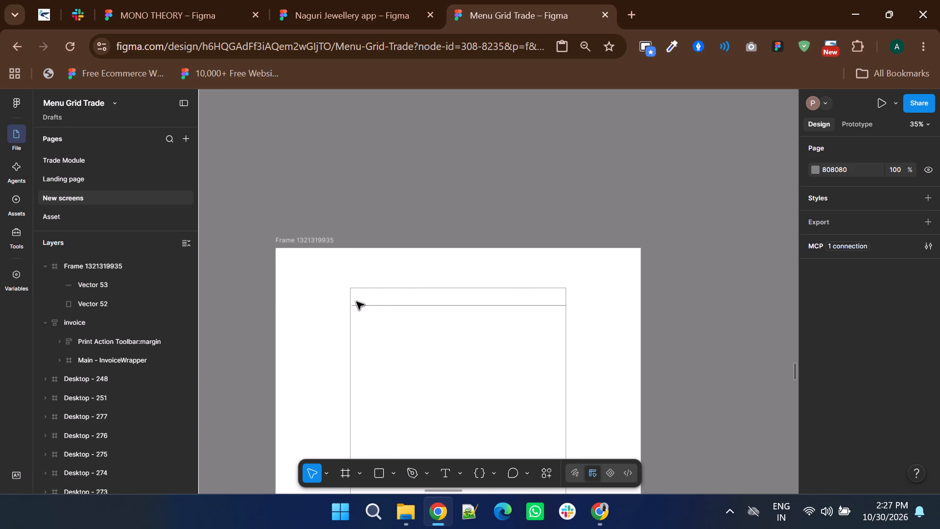
{"action": "scroll", "coordinate": [356, 302], "scroll_direction": "up", "scroll_amount": 5, "text": "ctrl"}
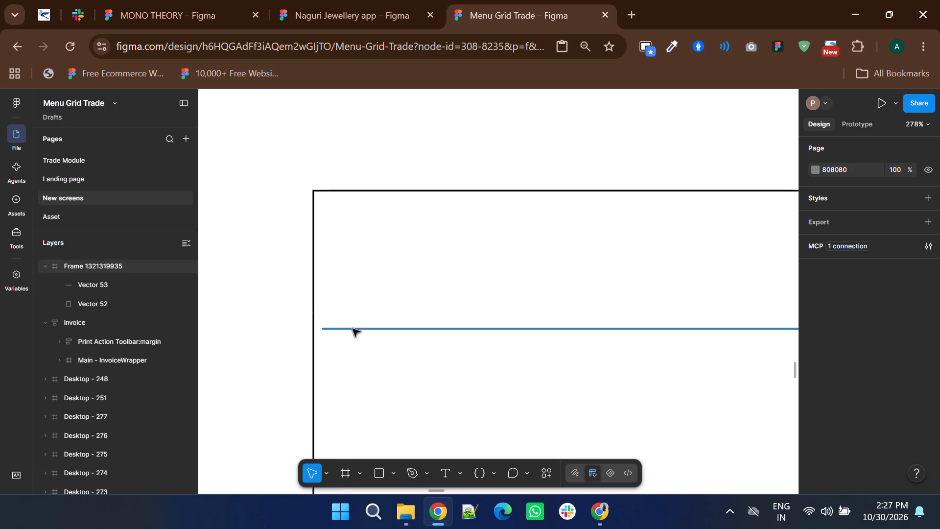
{"action": "left_click", "coordinate": [352, 329], "text": "ctrl"}
{"action": "left_click_drag", "start_coordinate": [322, 328], "coordinate": [317, 327]}
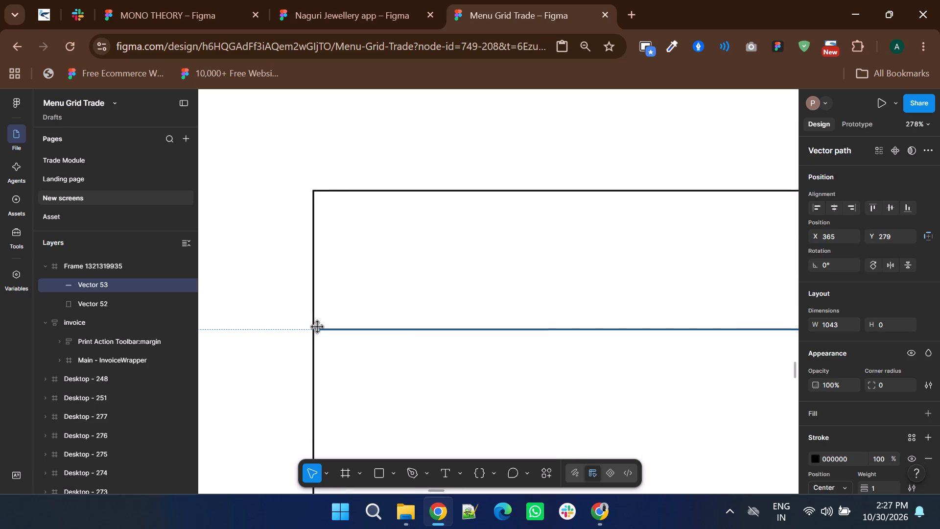
{"action": "left_click_drag", "start_coordinate": [317, 327], "coordinate": [316, 325]}
{"action": "scroll", "coordinate": [352, 336], "scroll_direction": "down", "scroll_amount": 7, "text": "ctrl"}
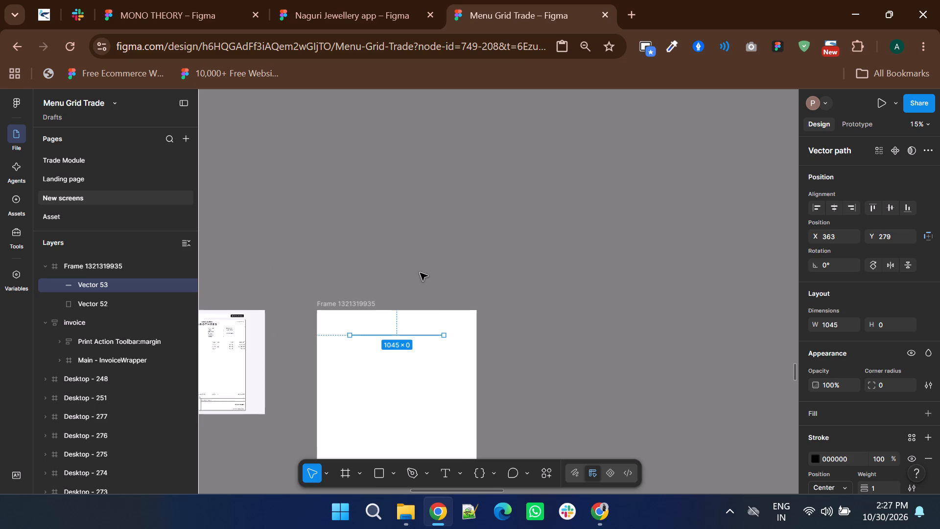
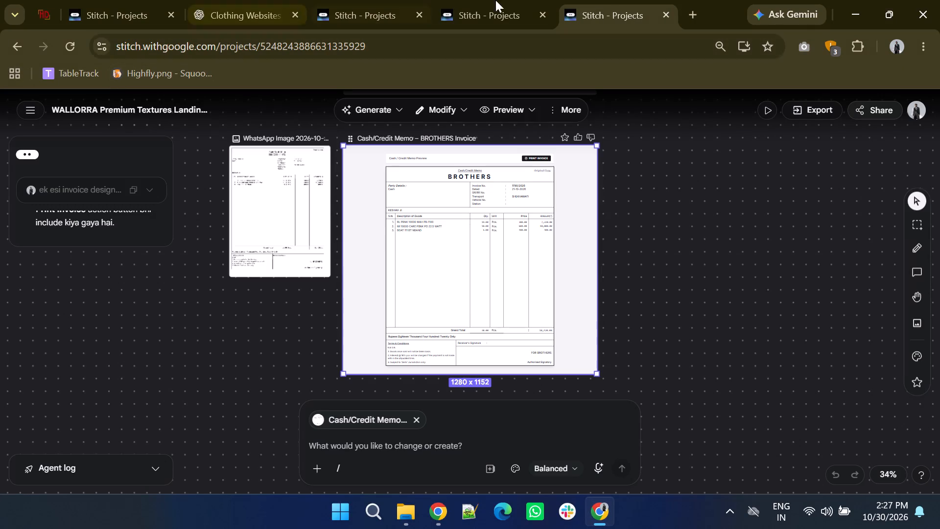
Open the YouTube home page in a new Chrome tab, separate from the Stitch invoice project.
{"action": "left_click", "coordinate": [685, 0]}
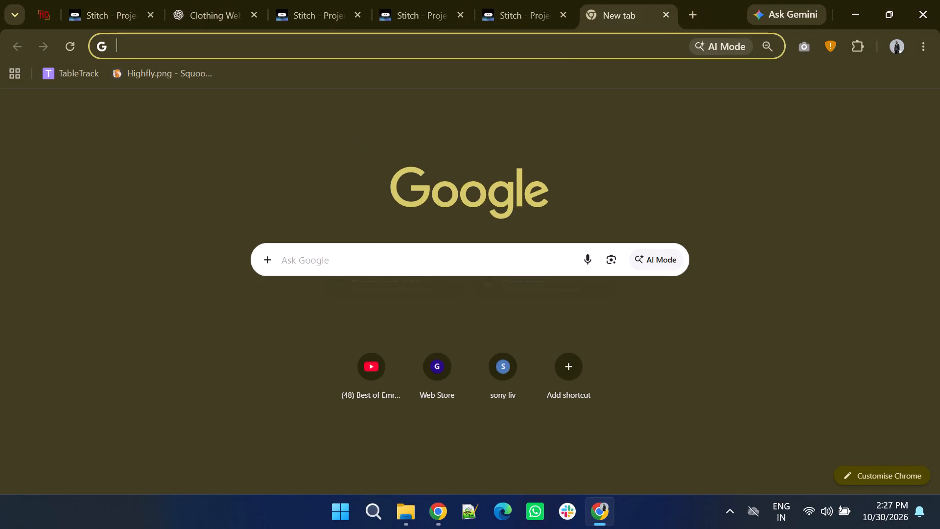
{"action": "left_click", "coordinate": [392, 264]}
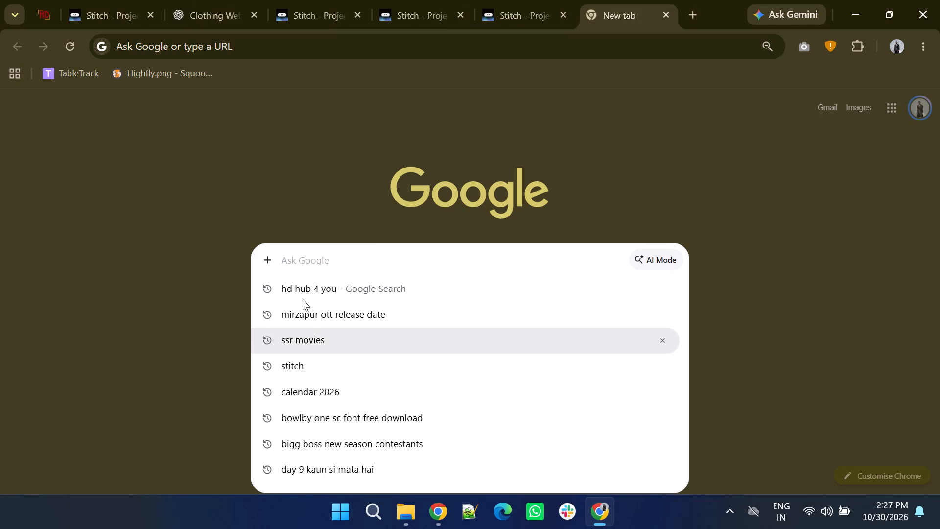
{"action": "left_click", "coordinate": [329, 204]}
{"action": "left_click", "coordinate": [362, 364]}
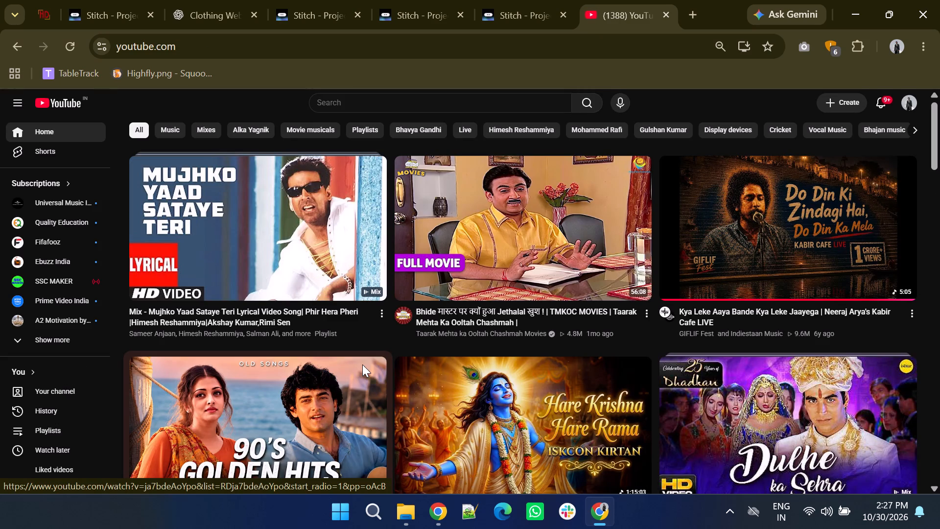
Find the "Aankhon Mein Tera Hi Chehra" mix in the YouTube home feed and start playing it.
{"action": "scroll", "coordinate": [362, 364], "scroll_direction": "down", "scroll_amount": 1}
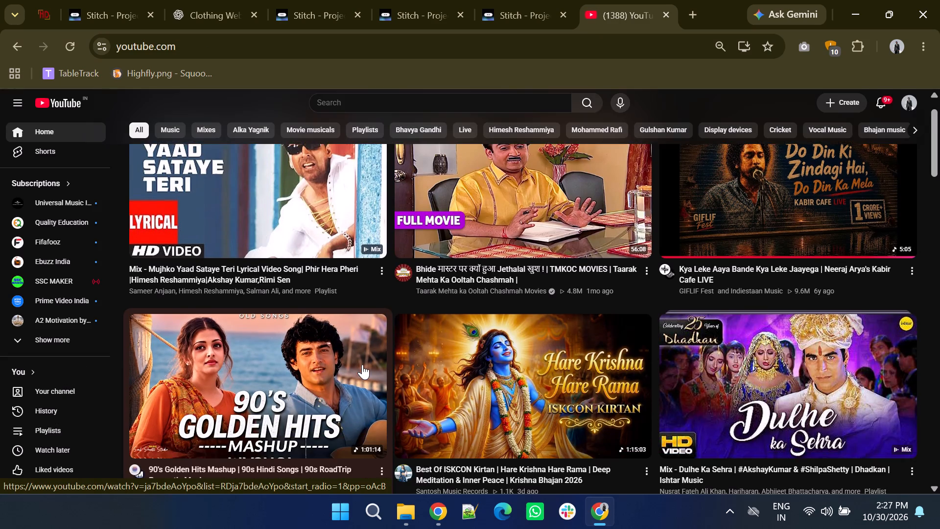
{"action": "scroll", "coordinate": [362, 364], "scroll_direction": "down", "scroll_amount": 2}
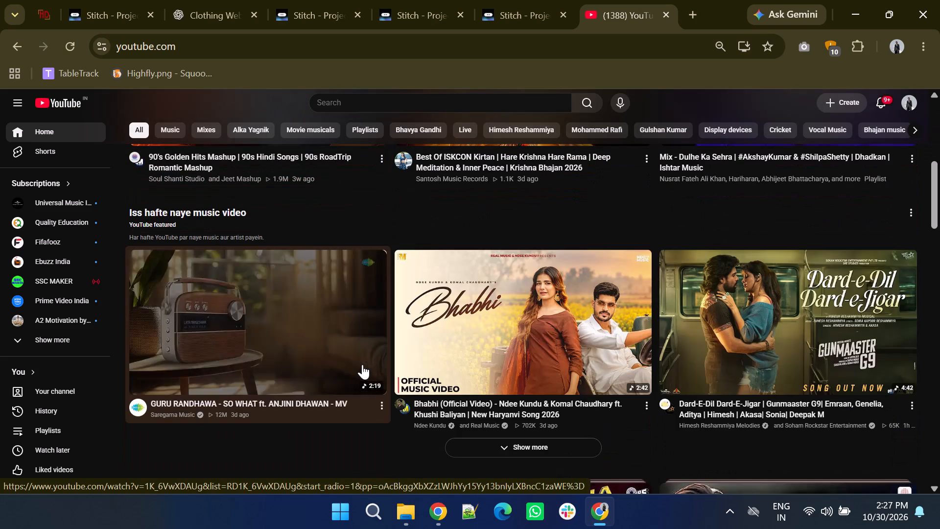
{"action": "scroll", "coordinate": [362, 364], "scroll_direction": "down", "scroll_amount": 1}
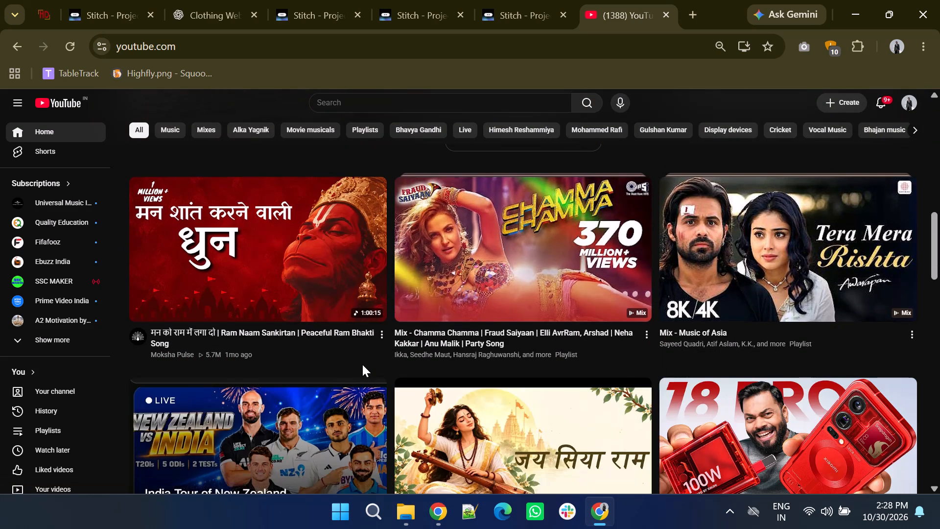
{"action": "scroll", "coordinate": [362, 364], "scroll_direction": "down", "scroll_amount": 3}
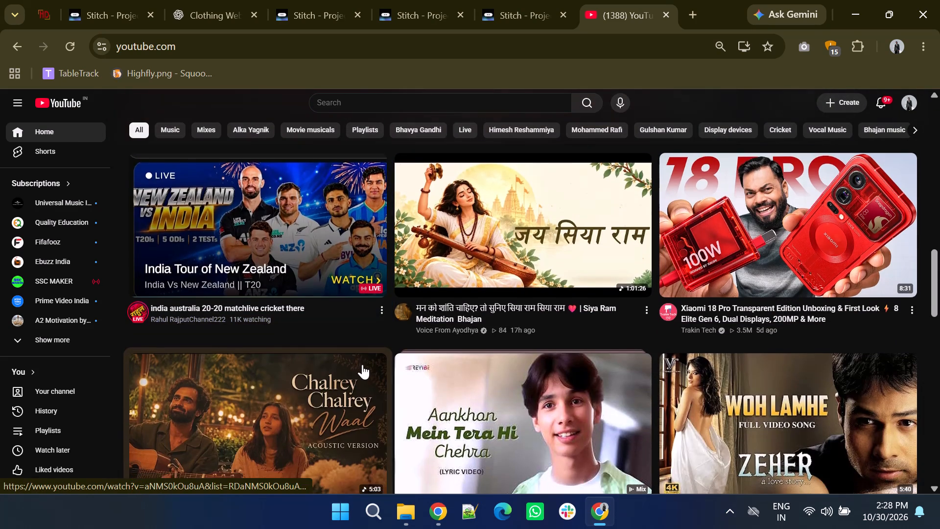
{"action": "scroll", "coordinate": [362, 364], "scroll_direction": "down", "scroll_amount": 1}
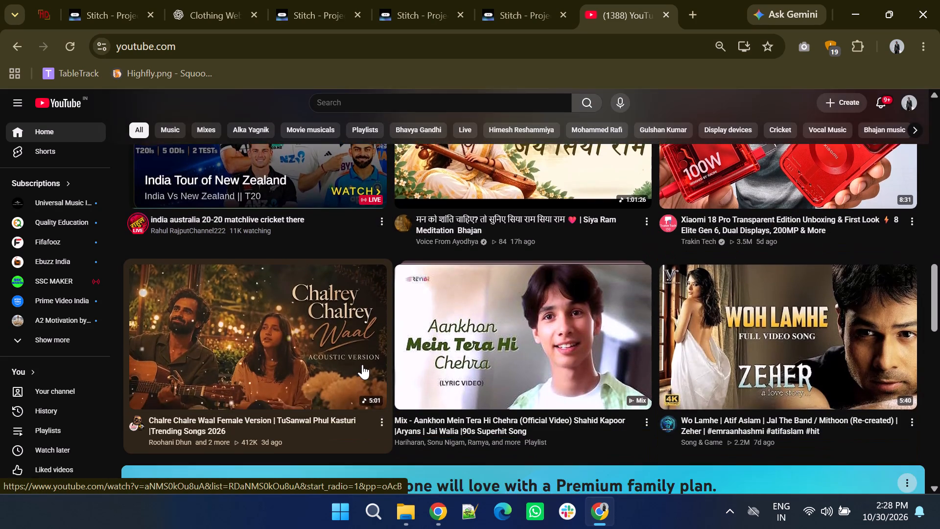
{"action": "left_click", "coordinate": [506, 276]}
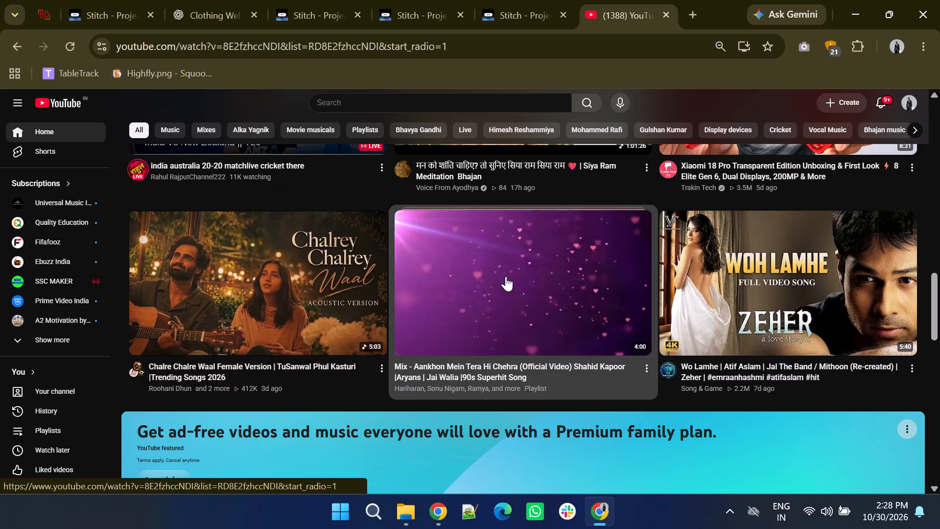
Switch to the ChatGPT clothing websites chat and dismiss the share dialog of the MONO THEORY Account Guide image.
{"action": "left_click", "coordinate": [214, 15]}
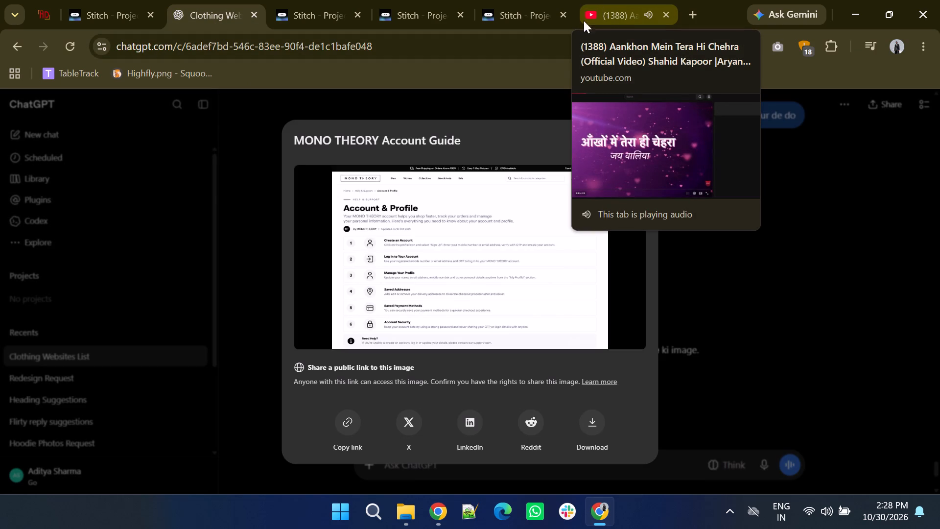
{"action": "left_click", "coordinate": [740, 321]}
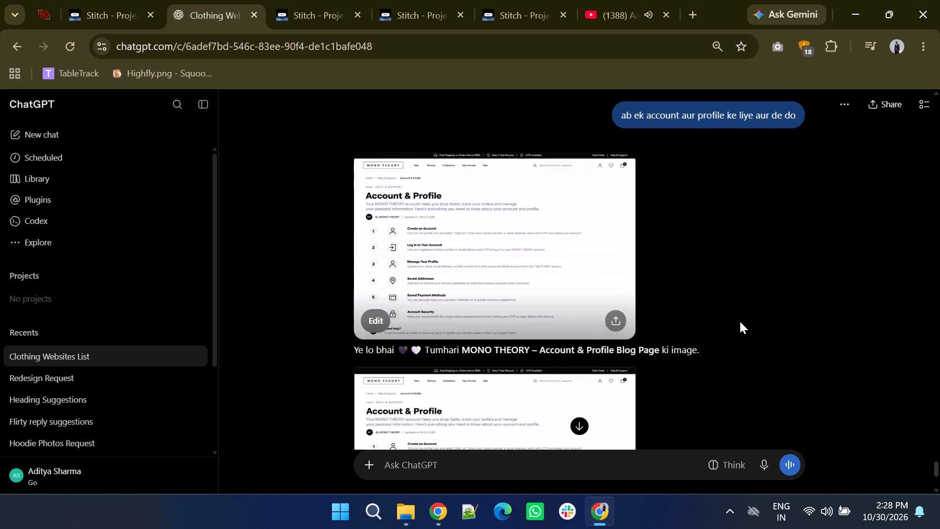
{"action": "scroll", "coordinate": [556, 362], "scroll_direction": "down", "scroll_amount": 11}
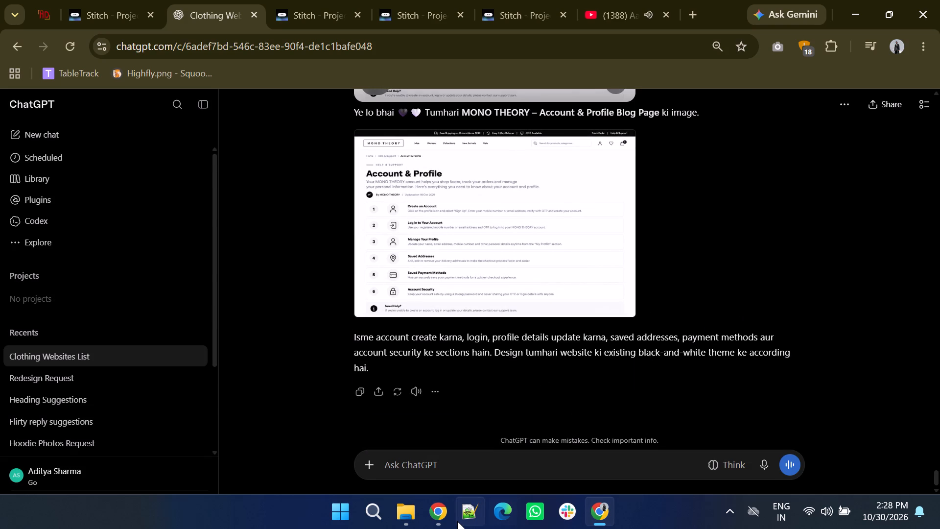
Return to the Menu Grid Trade file in Figma and close the Notepad++ window with the notes.
{"action": "left_click", "coordinate": [456, 521]}
{"action": "left_click", "coordinate": [433, 516]}
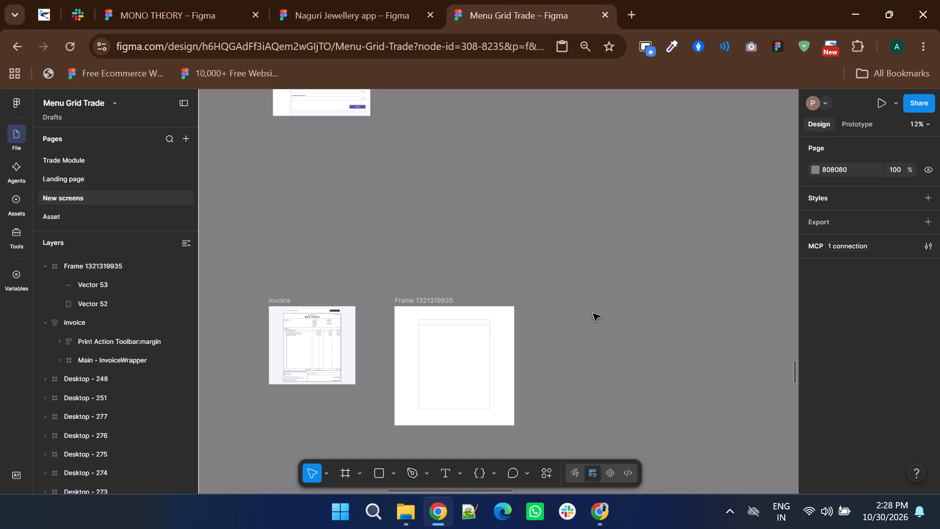
{"action": "scroll", "coordinate": [441, 337], "scroll_direction": "up", "scroll_amount": 2, "text": "ctrl"}
{"action": "left_click", "coordinate": [718, 513]}
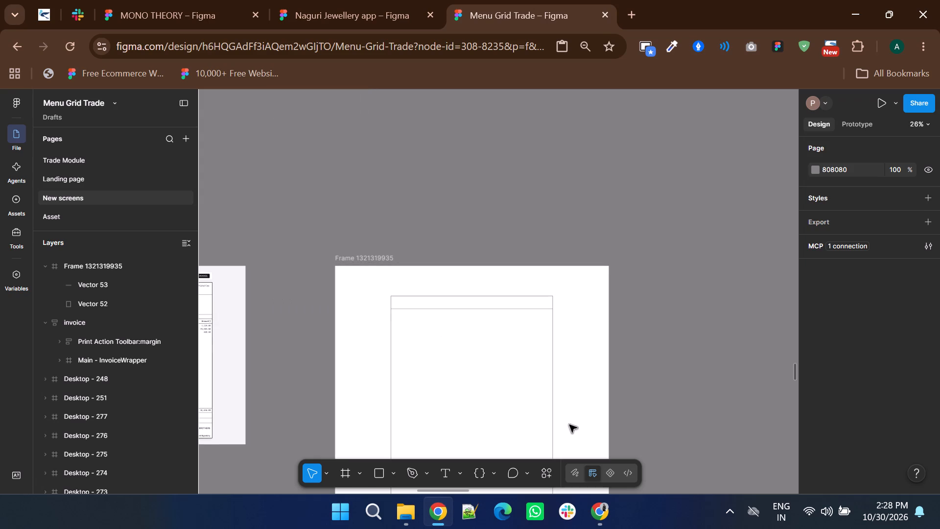
{"action": "left_click", "coordinate": [728, 513]}
{"action": "left_click", "coordinate": [728, 513]}
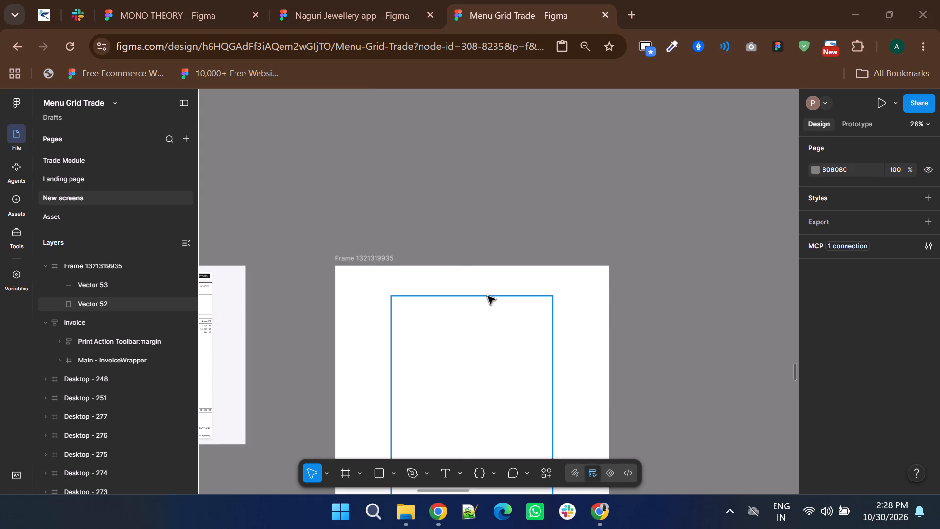
{"action": "scroll", "coordinate": [488, 296], "scroll_direction": "up", "scroll_amount": 1, "text": "shift"}
{"action": "scroll", "coordinate": [488, 296], "scroll_direction": "down", "scroll_amount": 1, "text": "ctrl"}
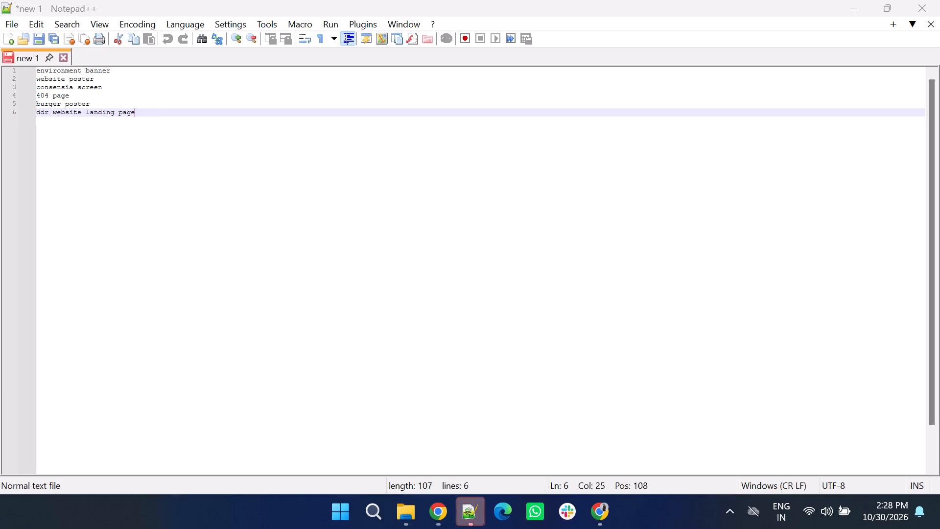
{"action": "left_click", "coordinate": [918, 3]}
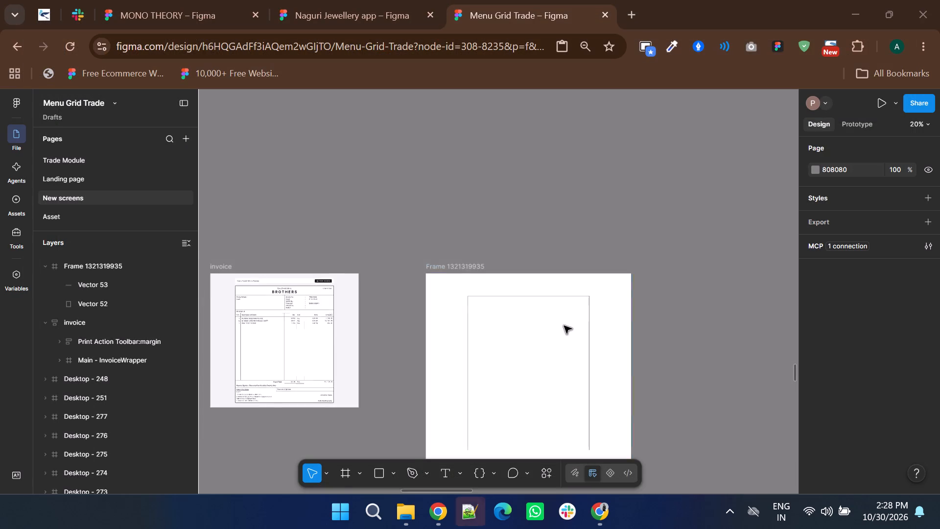
Draw a horizontal line about 1035 wide across the outline at Y 469 with the Pen tool, below the existing header line.
{"action": "scroll", "coordinate": [561, 332], "scroll_direction": "up", "scroll_amount": 1, "text": "ctrl"}
{"action": "scroll", "coordinate": [561, 332], "scroll_direction": "up", "scroll_amount": 2, "text": "shift"}
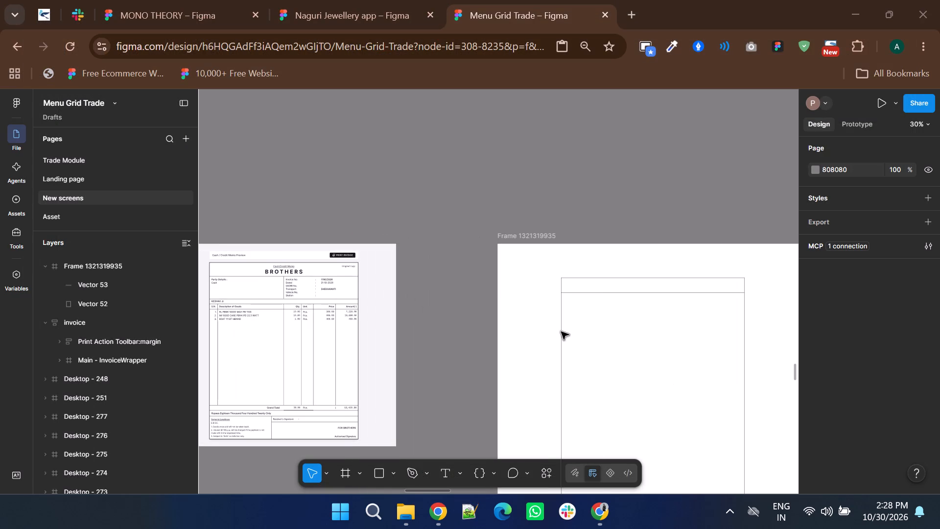
{"action": "left_click", "coordinate": [413, 462]}
{"action": "left_click", "coordinate": [413, 465]}
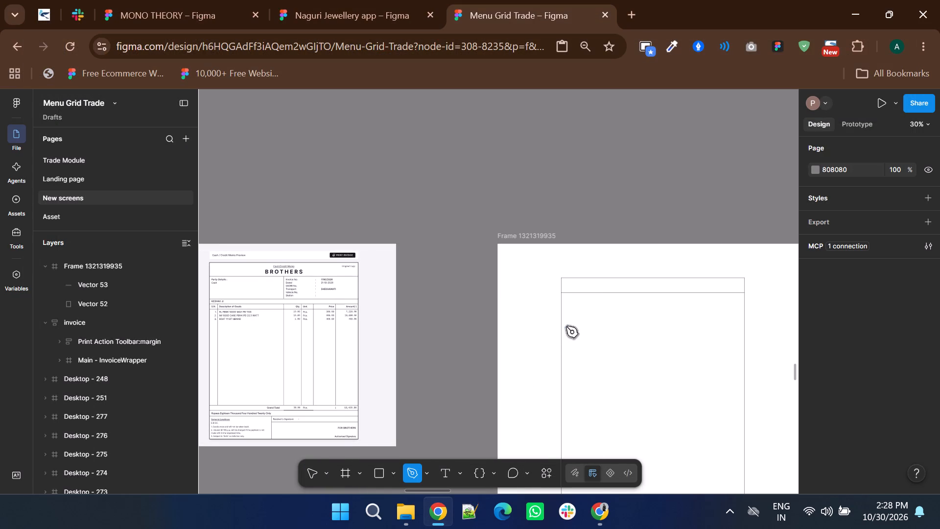
{"action": "left_click", "coordinate": [562, 326]}
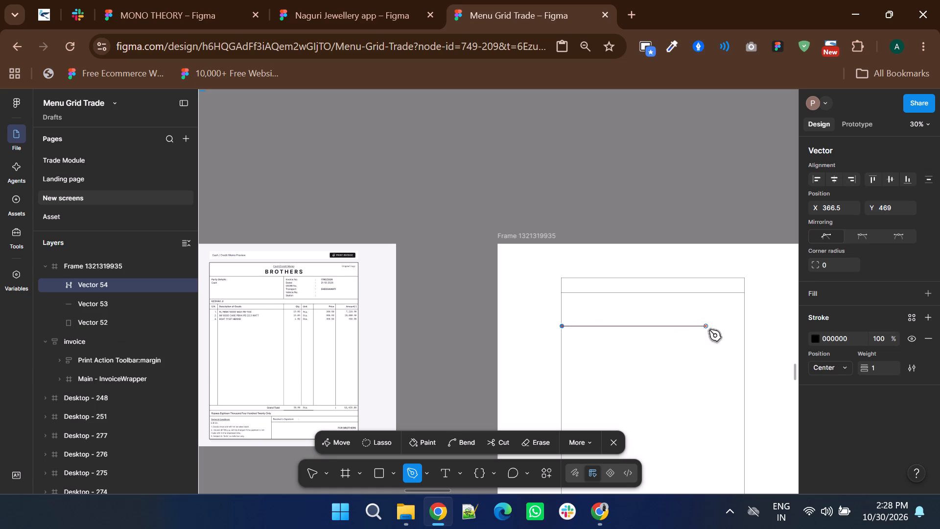
{"action": "left_click", "coordinate": [743, 325], "text": "shift"}
{"action": "left_click", "coordinate": [617, 445]}
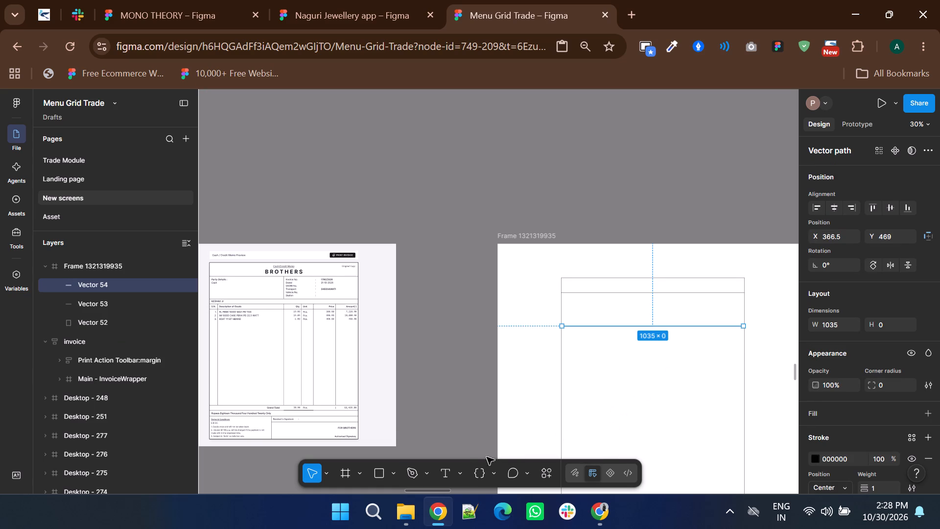
Draw a vertical Pen line about 184.5 high at X 885.5, dividing the band between the two horizontal lines in half.
{"action": "left_click", "coordinate": [442, 470]}
{"action": "left_click", "coordinate": [415, 471]}
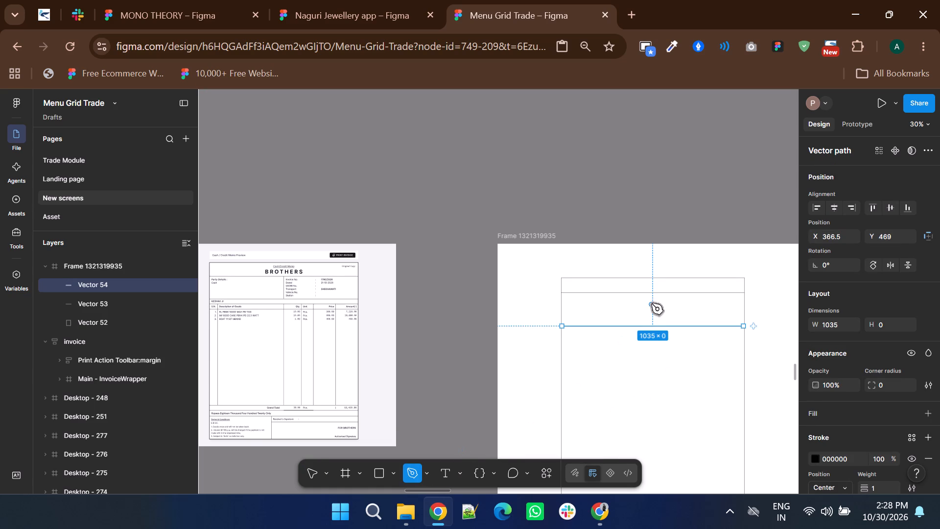
{"action": "left_click", "coordinate": [655, 296]}
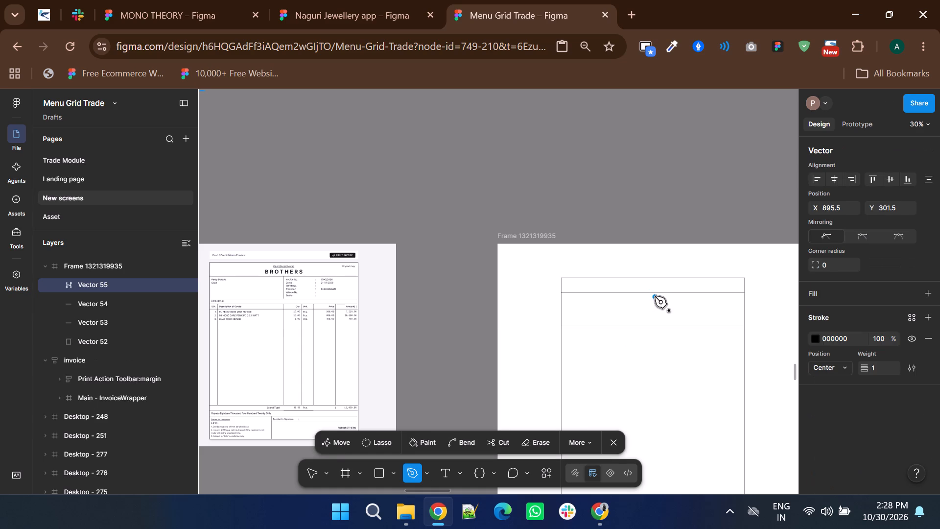
{"action": "key", "text": "ctrl+z"}
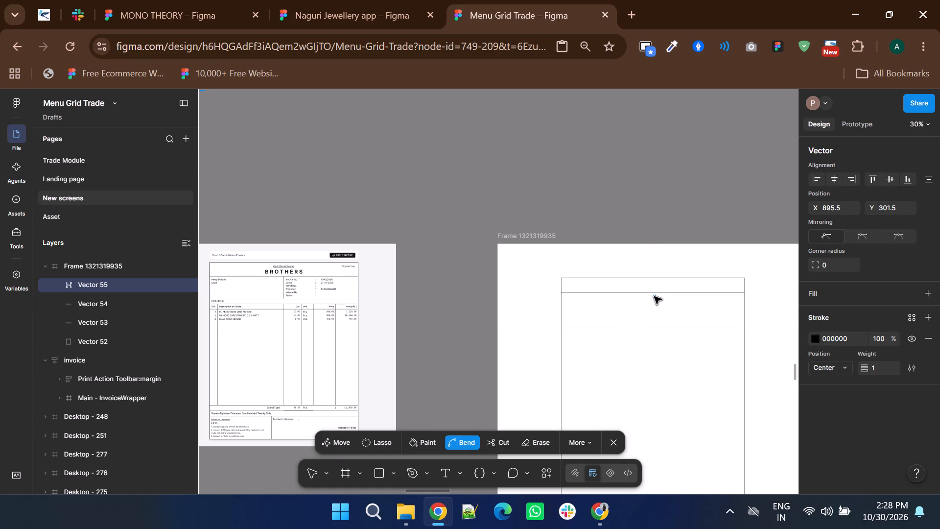
{"action": "left_click", "coordinate": [653, 292]}
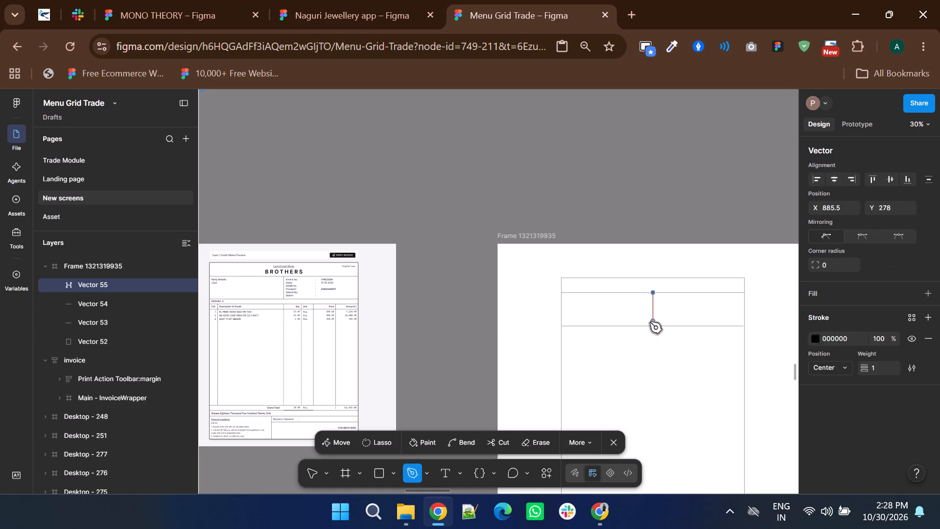
{"action": "left_click", "coordinate": [650, 325], "text": "shift"}
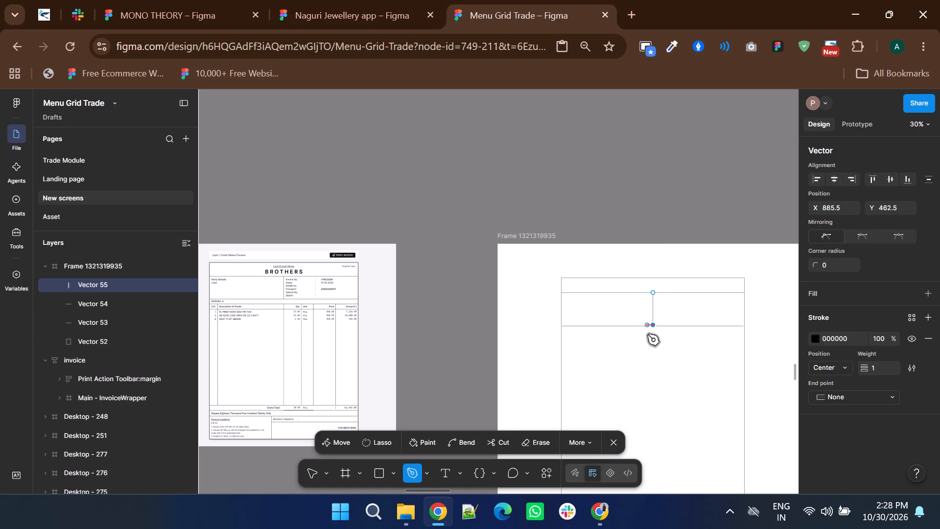
{"action": "left_click", "coordinate": [611, 447]}
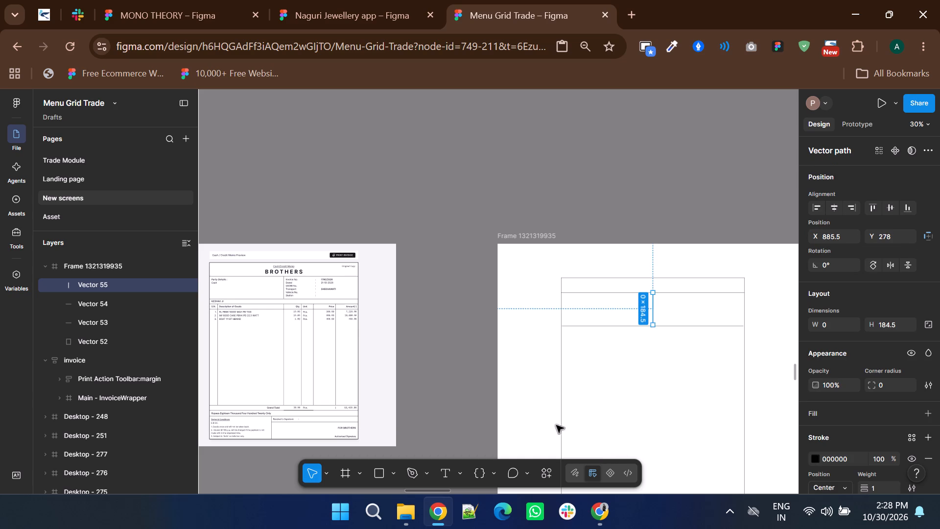
{"action": "left_click", "coordinate": [464, 358]}
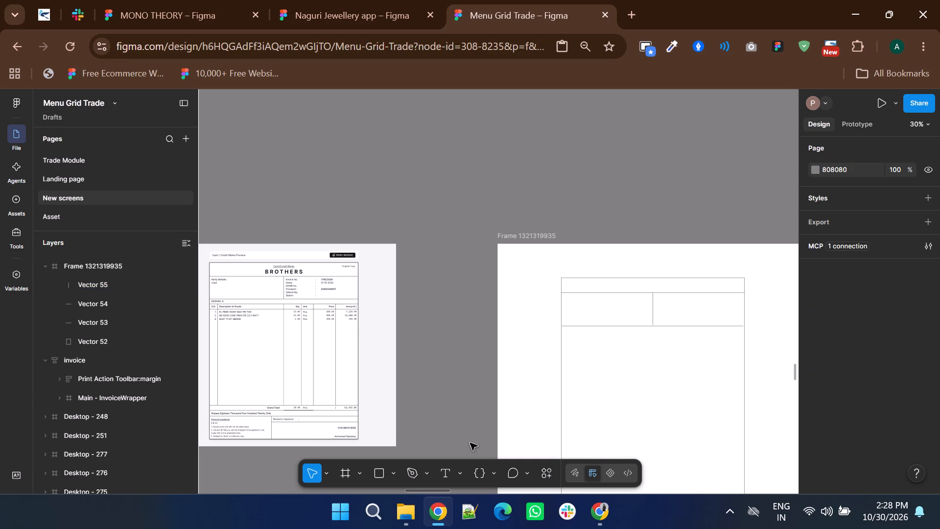
Draw a horizontal Pen line about 1025 wide at Y 542.5, below the band split by the vertical line.
{"action": "left_click", "coordinate": [414, 475]}
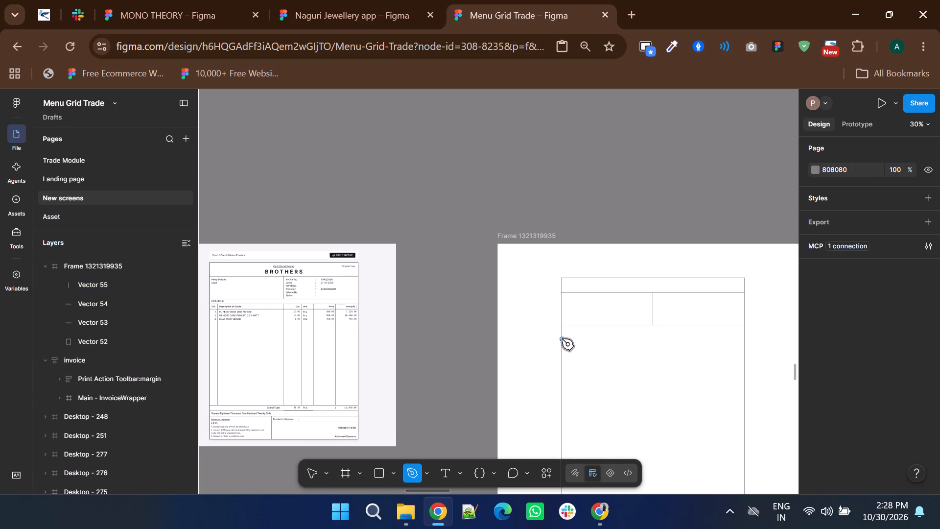
{"action": "left_click", "coordinate": [562, 338]}
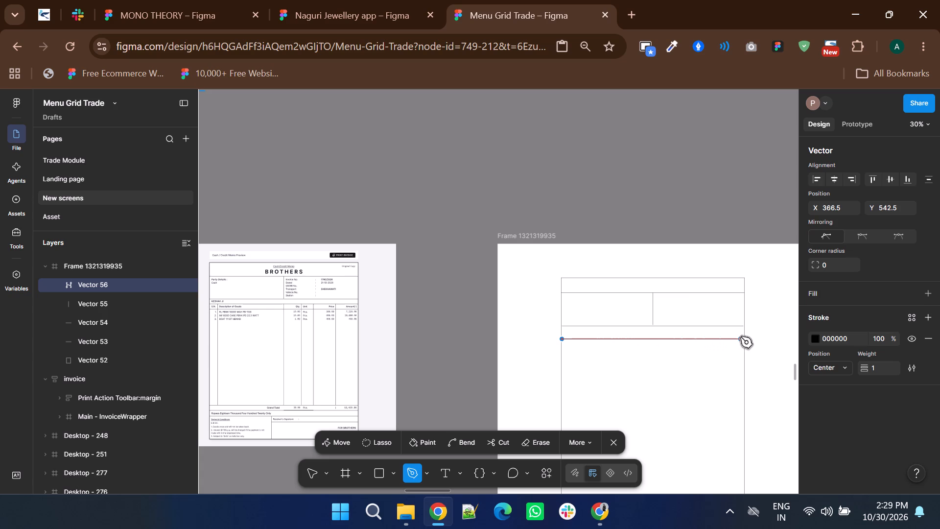
{"action": "left_click", "coordinate": [741, 336], "text": "shift"}
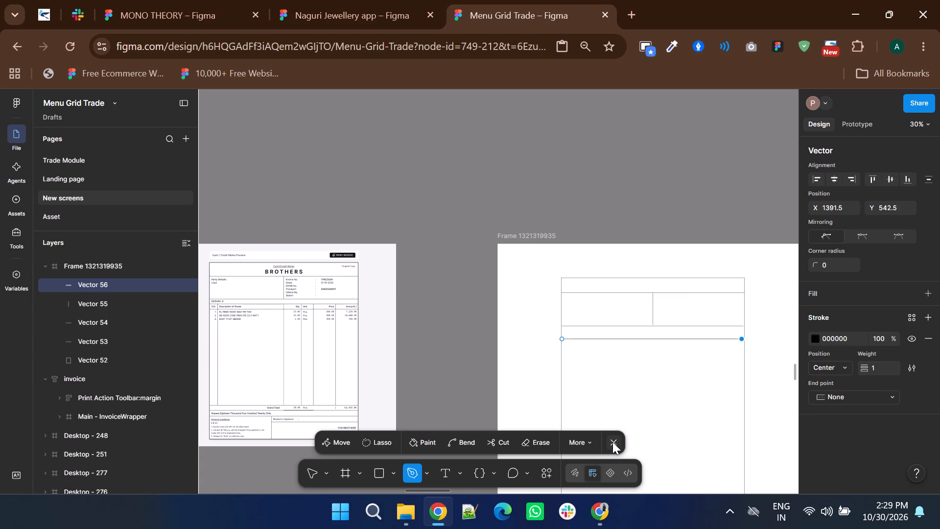
{"action": "left_click", "coordinate": [617, 442]}
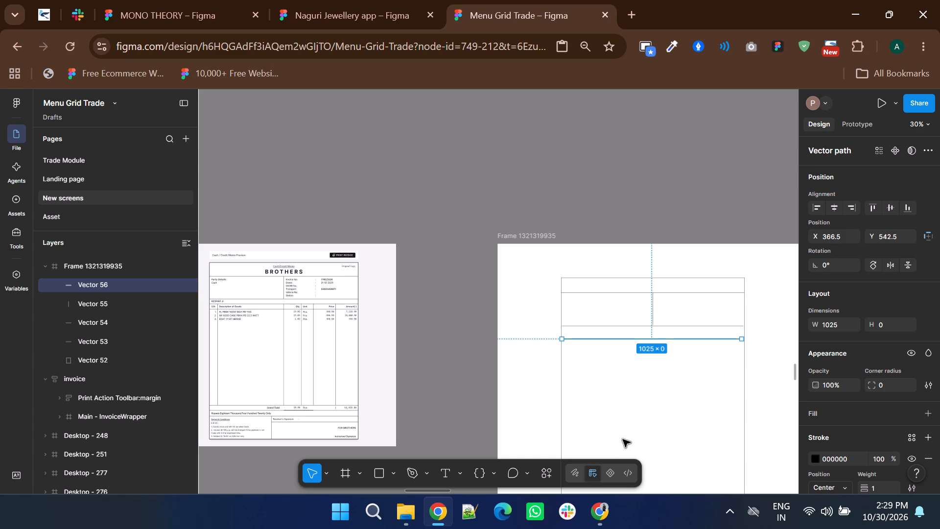
Draw another horizontal Pen line about 1038.5 wide across the outline, starting at X 373 and Y 626.5.
{"action": "left_click", "coordinate": [416, 479]}
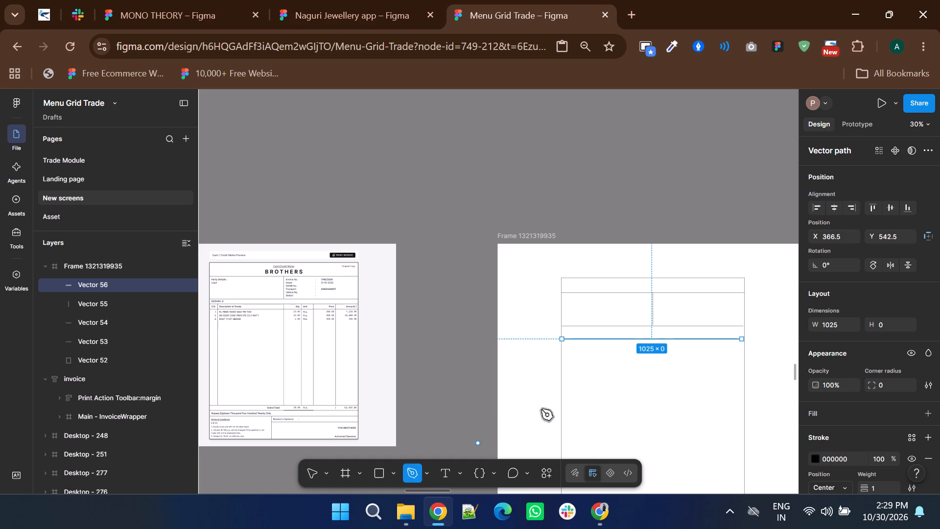
{"action": "left_click", "coordinate": [563, 353]}
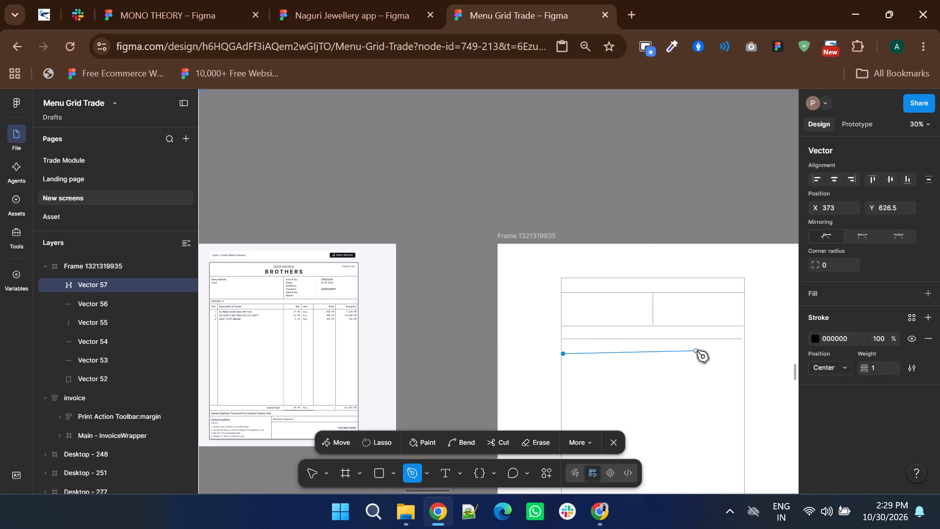
{"action": "left_click", "coordinate": [745, 354], "text": "shift"}
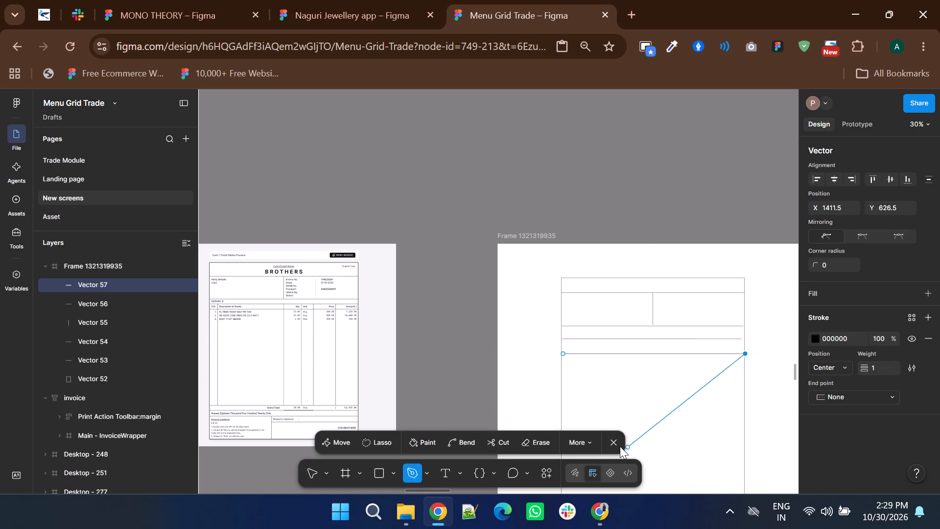
{"action": "left_click", "coordinate": [612, 442]}
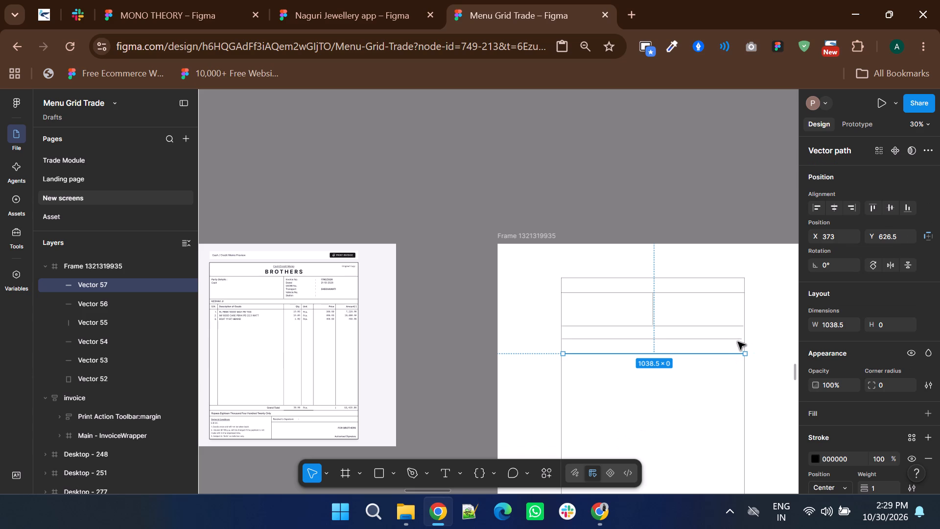
Extend the horizontal line at Y 542.5 toward the outline's right side, to a width of about 1036.
{"action": "left_click", "coordinate": [735, 341]}
{"action": "scroll", "coordinate": [748, 335], "scroll_direction": "up", "scroll_amount": 4, "text": "ctrl"}
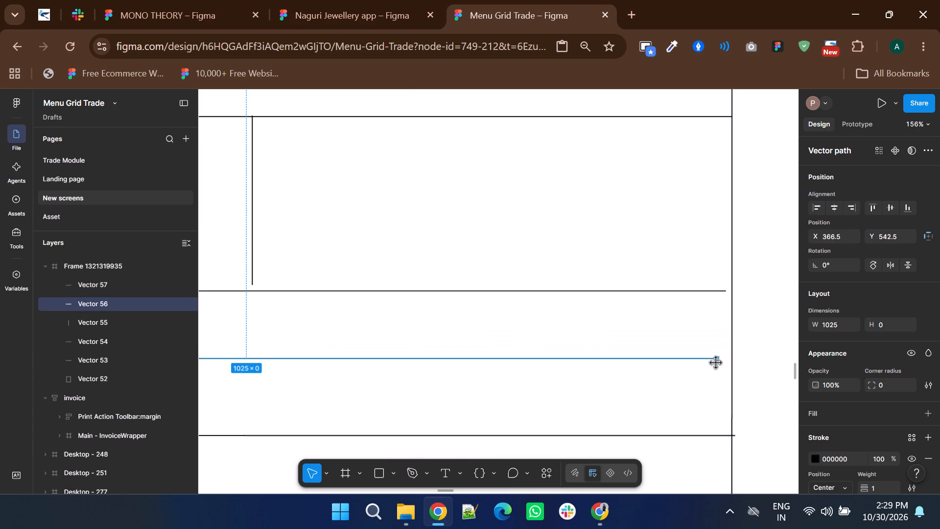
{"action": "left_click_drag", "start_coordinate": [716, 362], "coordinate": [728, 361], "text": "shift"}
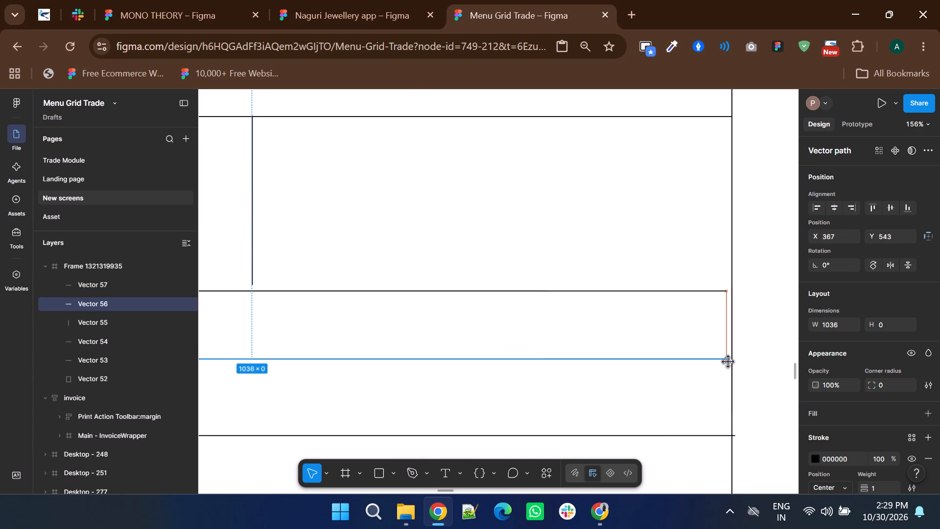
Extend the horizontal line at Y 543 to the outline's right edge, to a width of about 1042.
{"action": "left_click_drag", "start_coordinate": [728, 361], "coordinate": [731, 361], "text": "shift"}
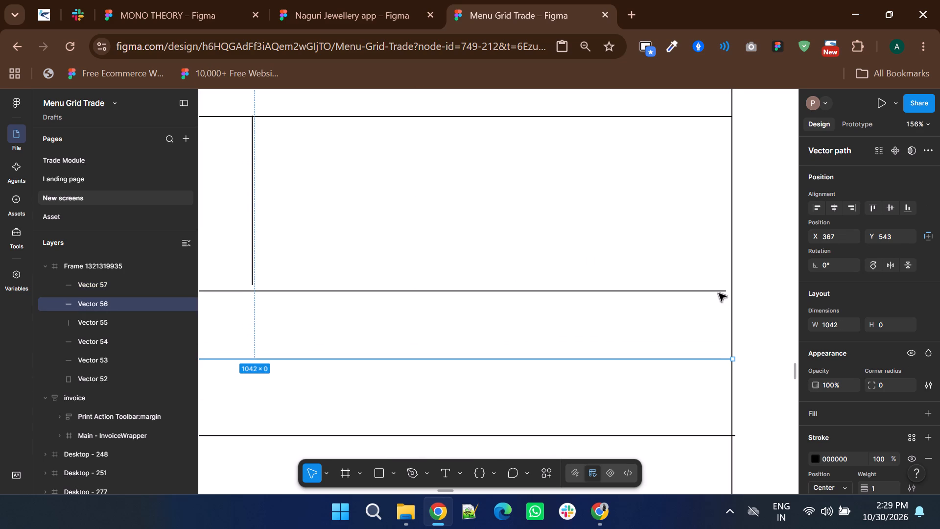
Extend the right end of the horizontal line at Y 469 to the outline's right edge, to a width of about 1042.
{"action": "left_click", "coordinate": [719, 293]}
{"action": "scroll", "coordinate": [740, 291], "scroll_direction": "up", "scroll_amount": 5, "text": "ctrl"}
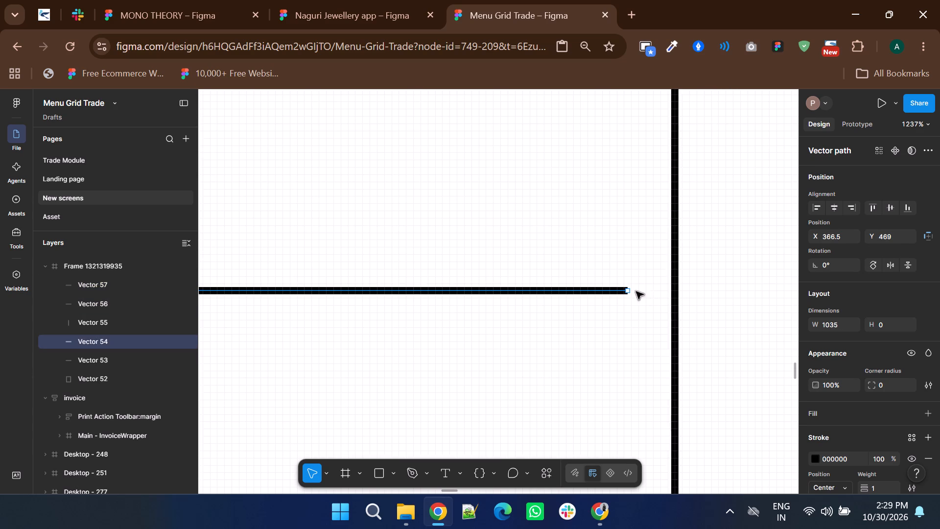
{"action": "left_click_drag", "start_coordinate": [629, 290], "coordinate": [669, 290], "text": "shift"}
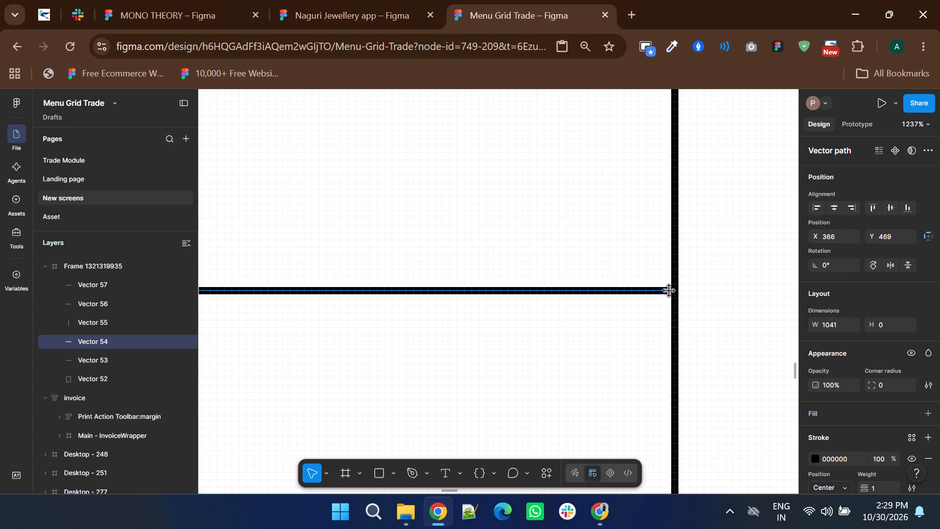
{"action": "left_click_drag", "start_coordinate": [669, 290], "coordinate": [672, 290], "text": "shift"}
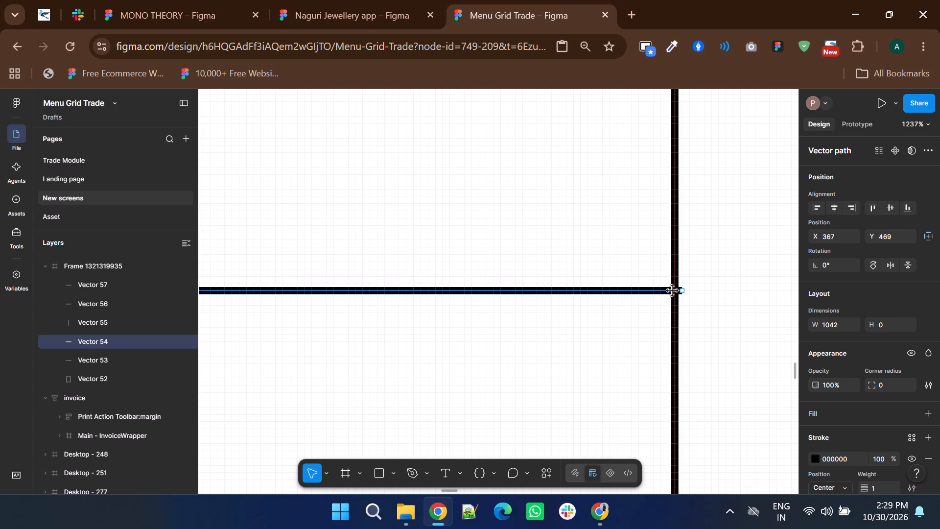
{"action": "left_click_drag", "start_coordinate": [672, 290], "coordinate": [669, 289], "text": "shift"}
{"action": "scroll", "coordinate": [669, 289], "scroll_direction": "up", "scroll_amount": 5, "text": "ctrl"}
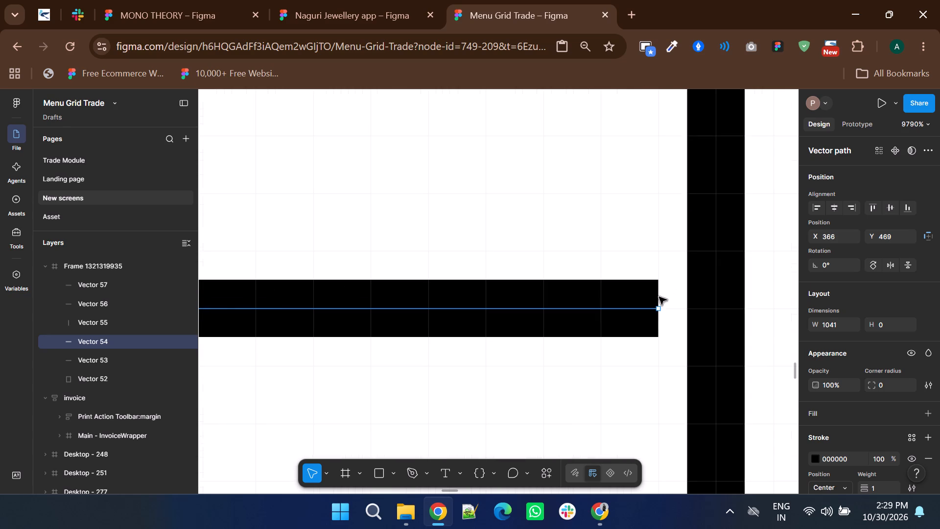
{"action": "left_click_drag", "start_coordinate": [657, 310], "coordinate": [684, 310]}
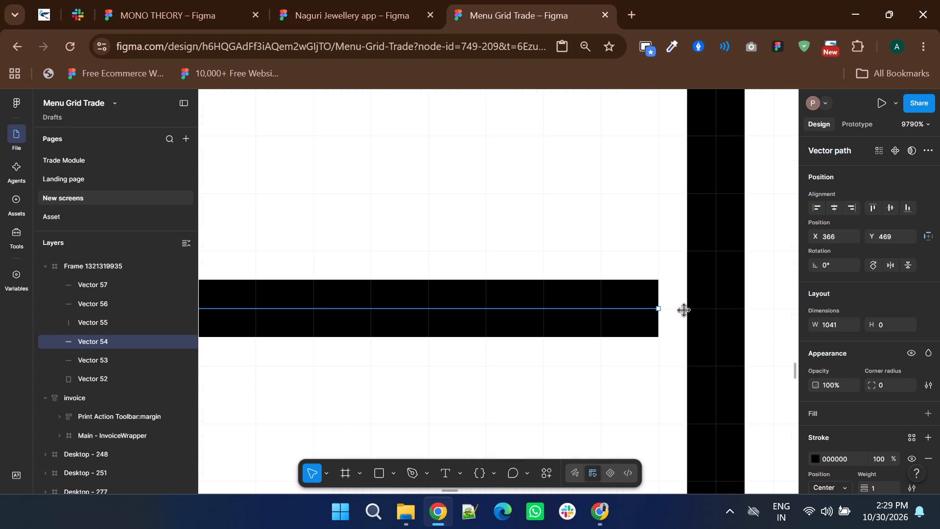
{"action": "left_click_drag", "start_coordinate": [684, 310], "coordinate": [701, 320]}
{"action": "scroll", "coordinate": [701, 320], "scroll_direction": "down", "scroll_amount": 7, "text": "ctrl"}
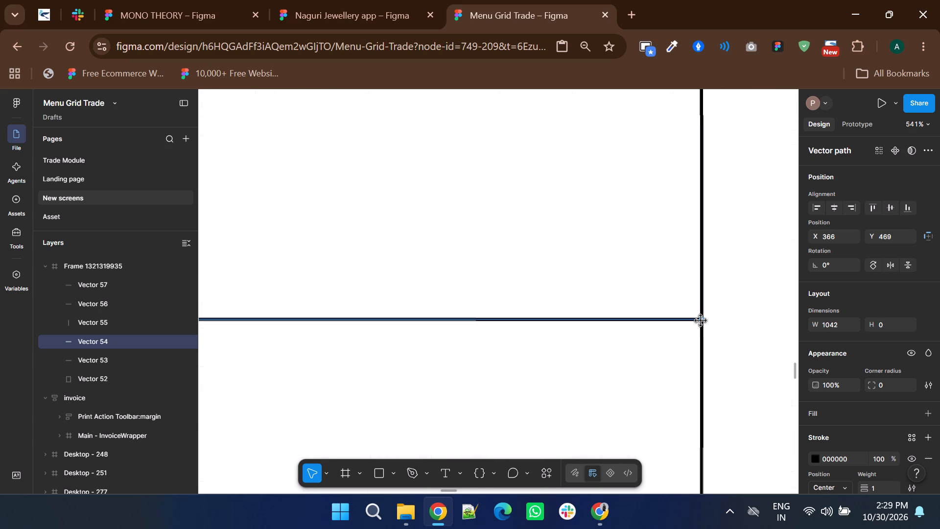
{"action": "scroll", "coordinate": [701, 320], "scroll_direction": "up", "scroll_amount": 19, "text": "shift"}
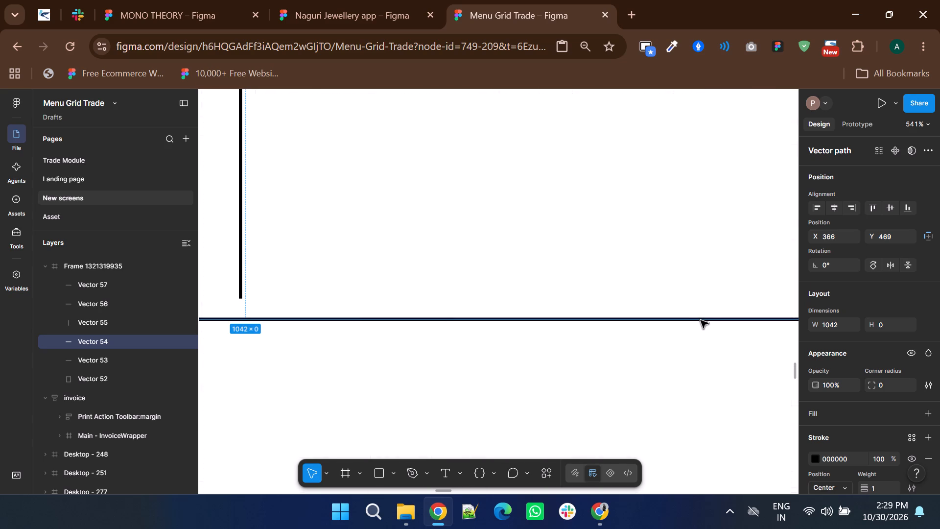
Extend the left end of the horizontal line at Y 469 to the outline's left edge at X 363, making it about 1045 wide.
{"action": "scroll", "coordinate": [702, 321], "scroll_direction": "down", "scroll_amount": 5, "text": "ctrl"}
{"action": "scroll", "coordinate": [436, 327], "scroll_direction": "up", "scroll_amount": 2, "text": "ctrl"}
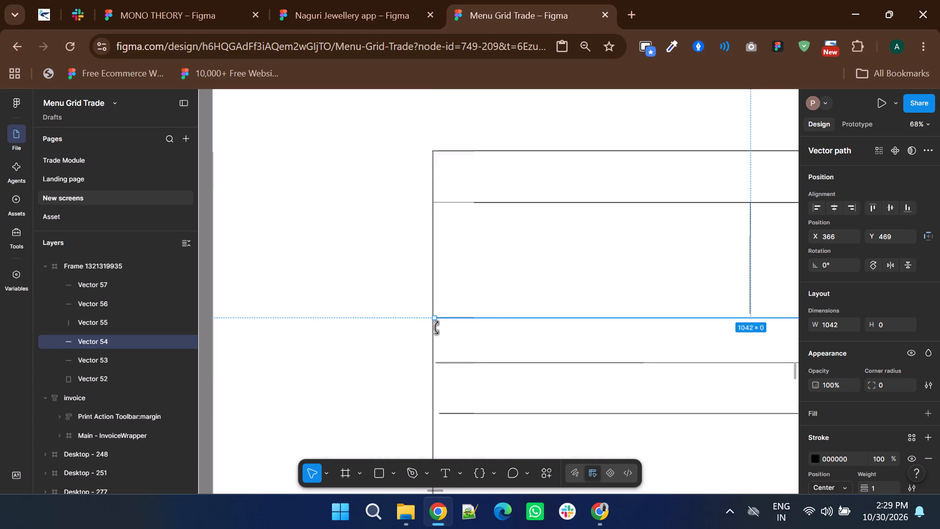
{"action": "scroll", "coordinate": [436, 327], "scroll_direction": "up", "scroll_amount": 4, "text": "ctrl"}
{"action": "scroll", "coordinate": [413, 272], "scroll_direction": "up", "scroll_amount": 4, "text": "ctrl"}
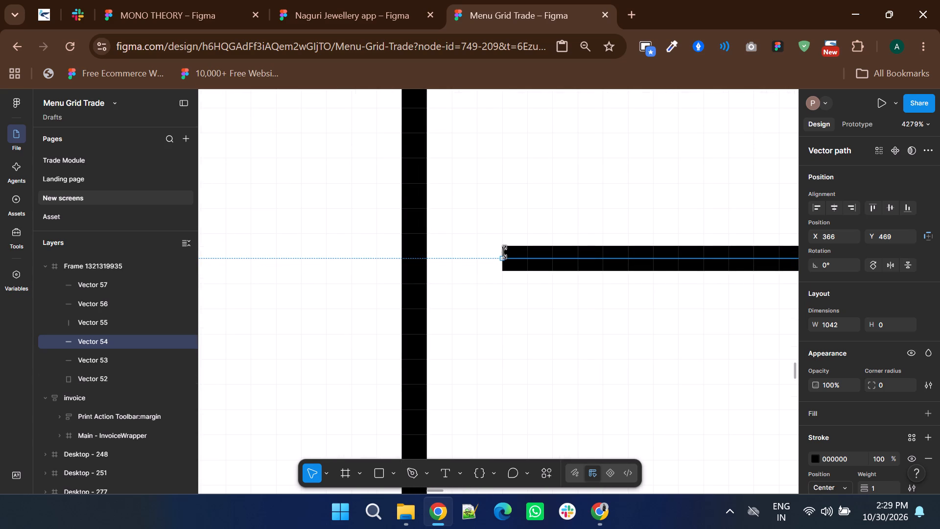
{"action": "left_click_drag", "start_coordinate": [500, 258], "coordinate": [421, 260], "text": "shift"}
Extend the left end of the horizontal line at Y 543 to the outline's left edge at X 363, making it about 1046 wide.
{"action": "scroll", "coordinate": [421, 260], "scroll_direction": "down", "scroll_amount": 8, "text": "ctrl"}
{"action": "scroll", "coordinate": [421, 327], "scroll_direction": "up", "scroll_amount": 8, "text": "ctrl"}
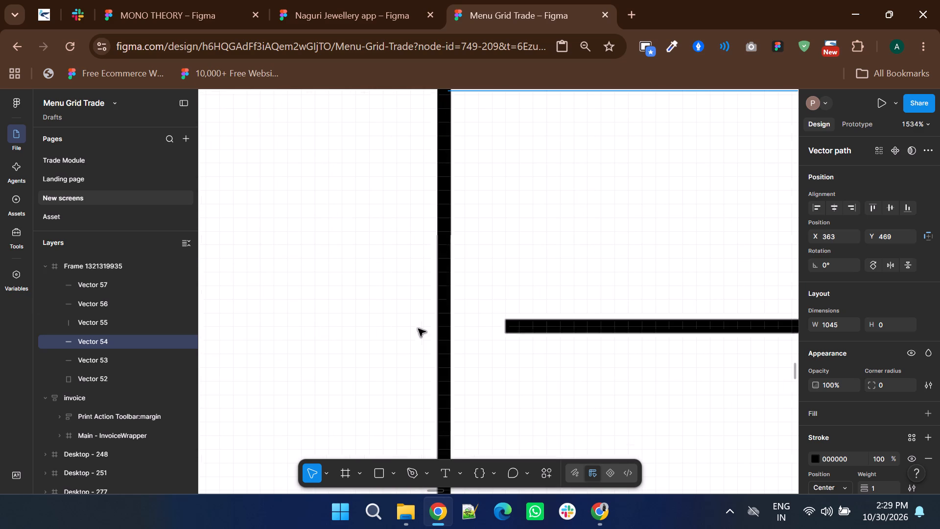
{"action": "left_click", "coordinate": [528, 333]}
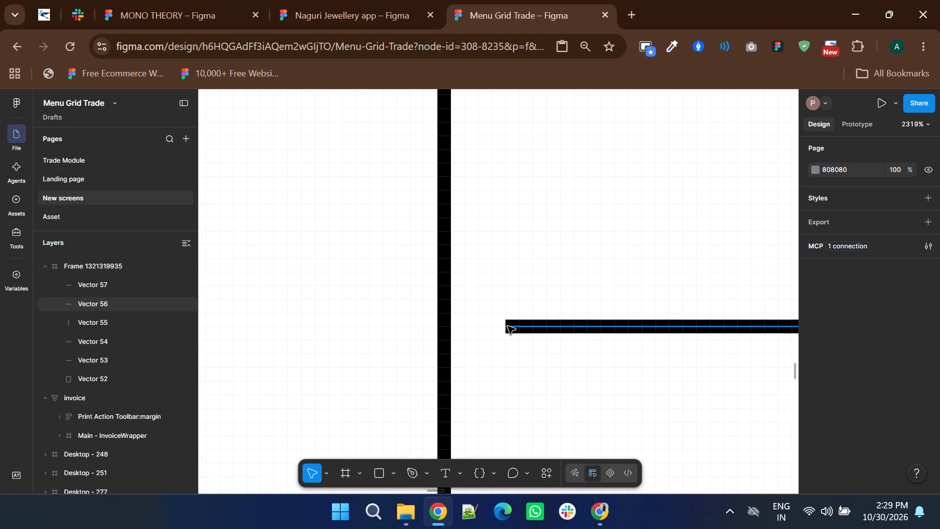
{"action": "left_click", "coordinate": [508, 326]}
{"action": "left_click_drag", "start_coordinate": [504, 328], "coordinate": [452, 329]}
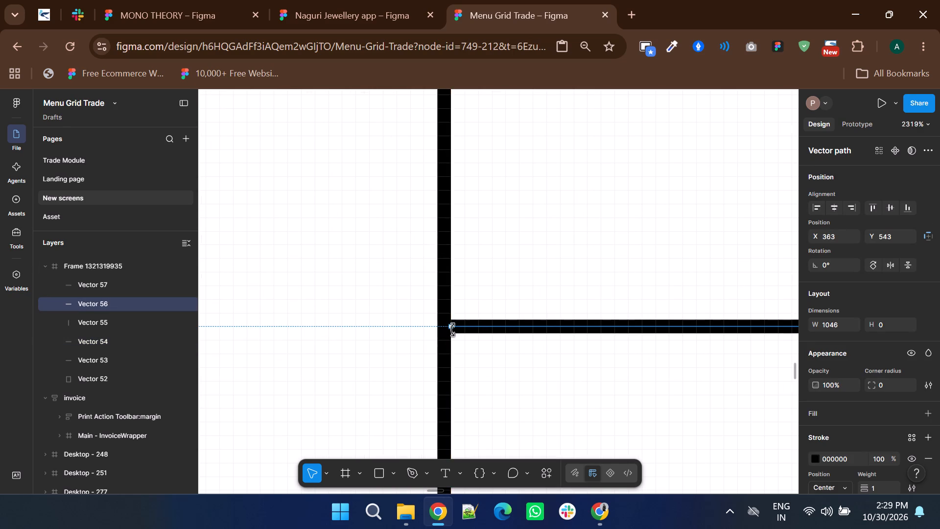
Extend the left end of the lowest inner horizontal line to the outline's left edge at X 363, Y 627, making it about 1049 wide.
{"action": "scroll", "coordinate": [452, 329], "scroll_direction": "down", "scroll_amount": 5, "text": "ctrl"}
{"action": "scroll", "coordinate": [452, 329], "scroll_direction": "down", "scroll_amount": 3}
{"action": "scroll", "coordinate": [465, 251], "scroll_direction": "up", "scroll_amount": 3, "text": "ctrl"}
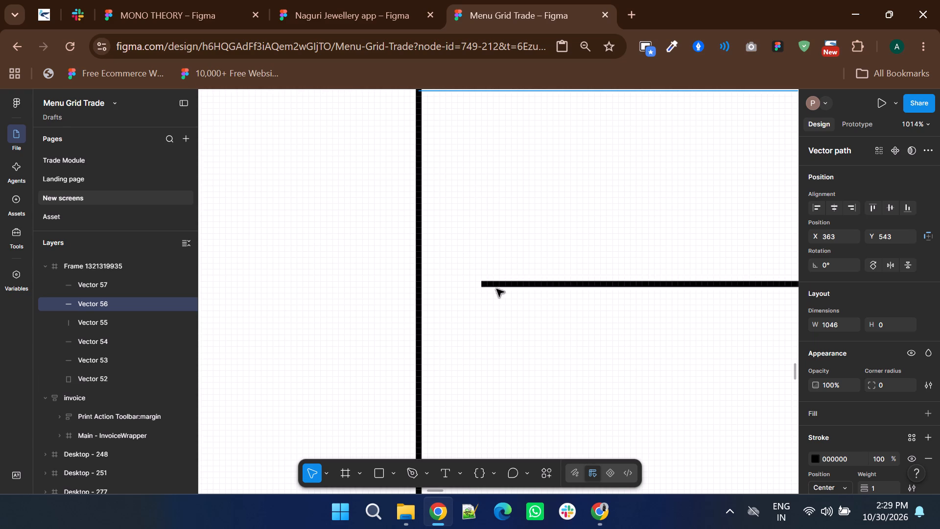
{"action": "left_click", "coordinate": [492, 282]}
{"action": "left_click_drag", "start_coordinate": [481, 285], "coordinate": [455, 285]}
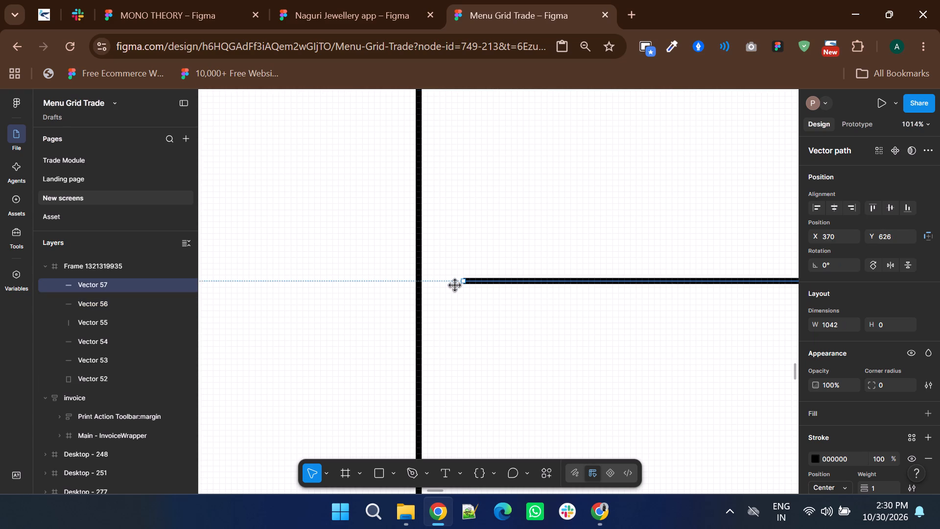
{"action": "left_click_drag", "start_coordinate": [455, 285], "coordinate": [420, 275]}
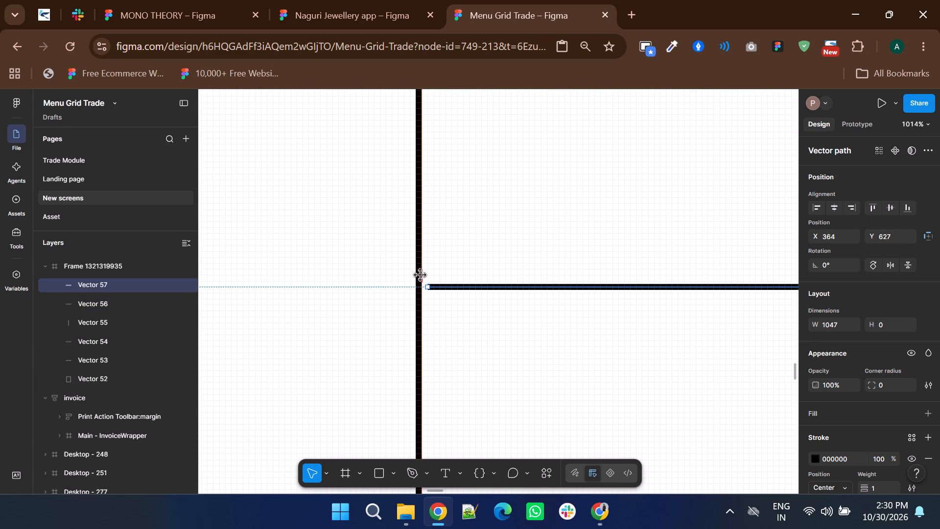
{"action": "left_click_drag", "start_coordinate": [420, 275], "coordinate": [418, 275]}
Shorten the horizontal line at Y 627 to end on the outline's right edge, to a width of 1045.
{"action": "scroll", "coordinate": [476, 360], "scroll_direction": "down", "scroll_amount": 3, "text": "ctrl"}
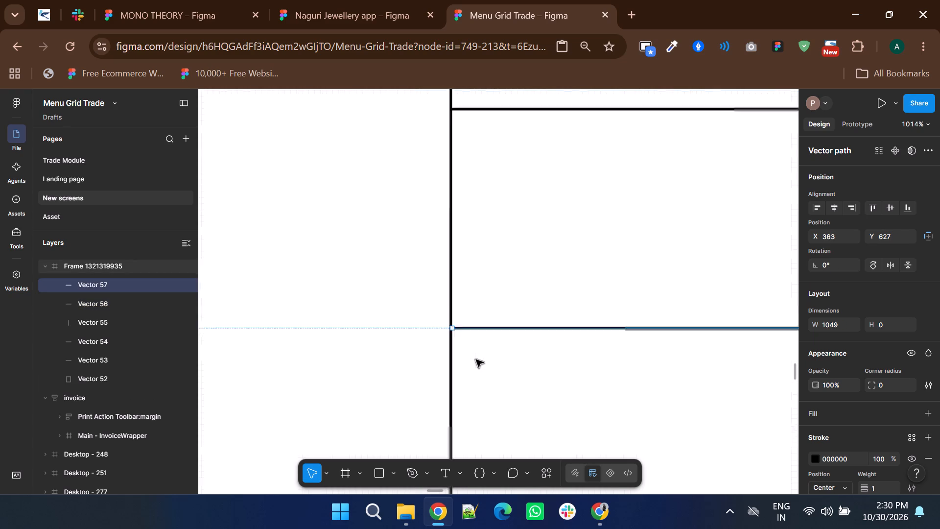
{"action": "scroll", "coordinate": [476, 360], "scroll_direction": "down", "scroll_amount": 4, "text": "ctrl"}
{"action": "left_click", "coordinate": [493, 364]}
{"action": "scroll", "coordinate": [493, 364], "scroll_direction": "down", "scroll_amount": 5, "text": "shift"}
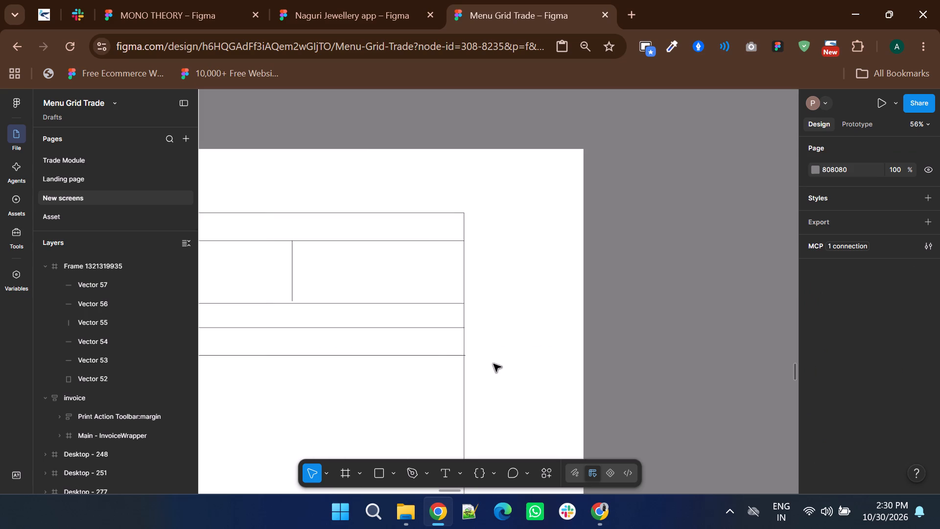
{"action": "scroll", "coordinate": [457, 356], "scroll_direction": "up", "scroll_amount": 7, "text": "ctrl"}
{"action": "scroll", "coordinate": [606, 360], "scroll_direction": "up", "scroll_amount": 3, "text": "ctrl"}
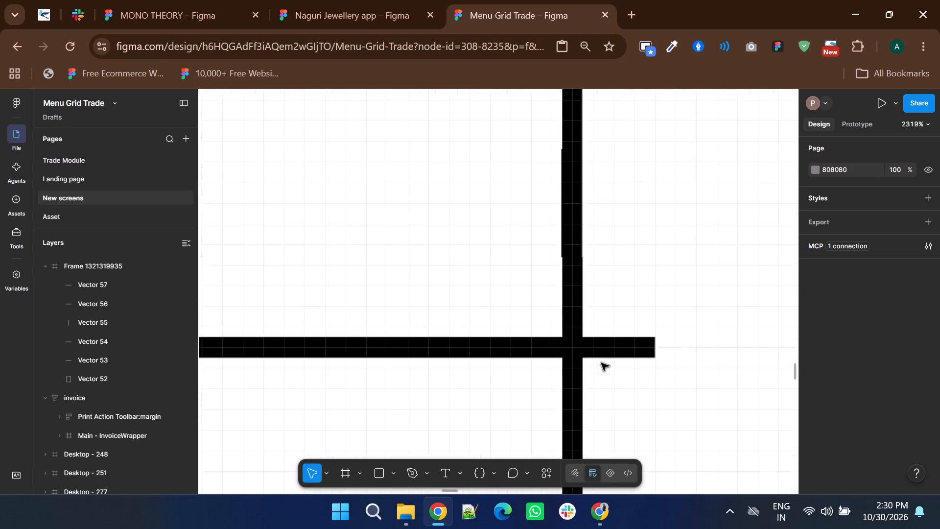
{"action": "left_click", "coordinate": [611, 350], "text": "ctrl"}
{"action": "left_click_drag", "start_coordinate": [657, 349], "coordinate": [566, 344]}
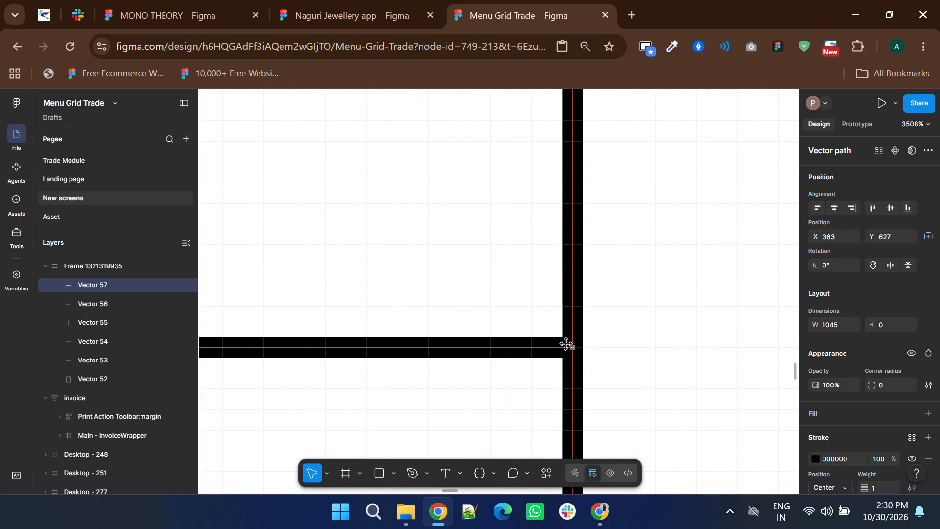
{"action": "left_click_drag", "start_coordinate": [566, 344], "coordinate": [565, 344]}
Shorten the horizontal line at Y 543 to end on the outline's right edge, to a width of 1045.
{"action": "scroll", "coordinate": [568, 343], "scroll_direction": "down", "scroll_amount": 7, "text": "ctrl"}
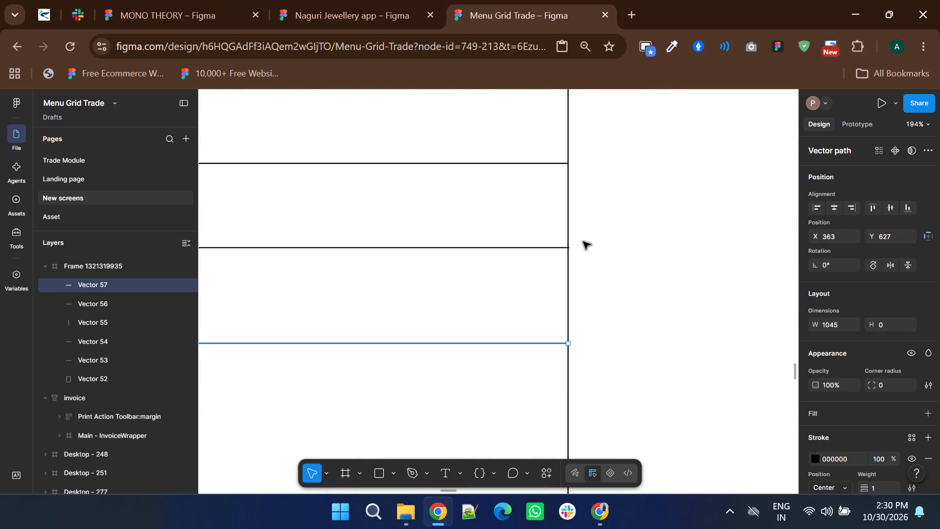
{"action": "scroll", "coordinate": [570, 242], "scroll_direction": "up", "scroll_amount": 7, "text": "ctrl"}
{"action": "left_click", "coordinate": [531, 332], "text": "ctrl"}
{"action": "scroll", "coordinate": [531, 332], "scroll_direction": "up", "scroll_amount": 3, "text": "ctrl"}
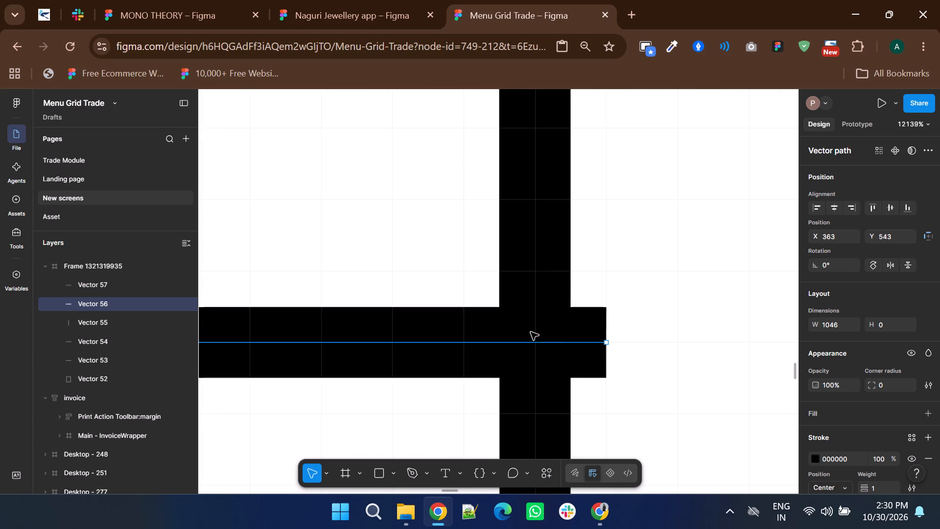
{"action": "left_click_drag", "start_coordinate": [604, 341], "coordinate": [566, 340]}
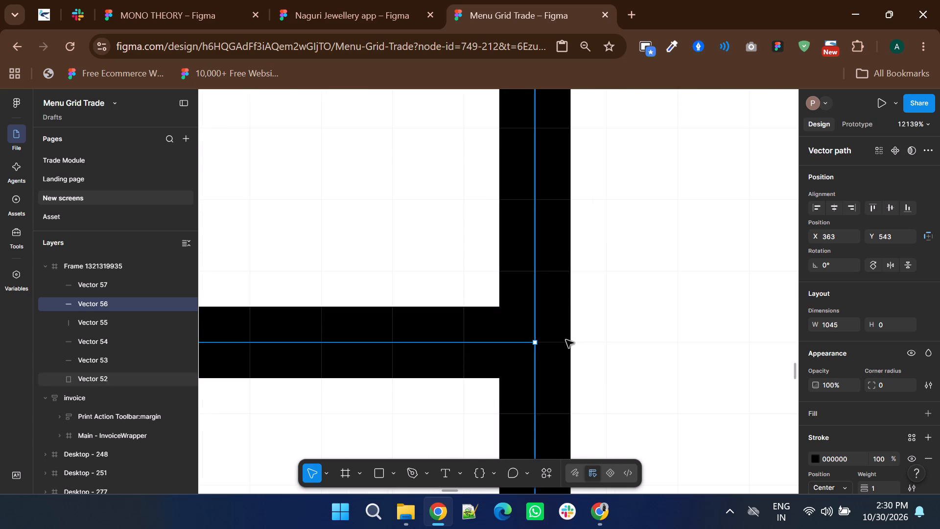
{"action": "scroll", "coordinate": [566, 340], "scroll_direction": "down", "scroll_amount": 10, "text": "ctrl"}
{"action": "double_click", "coordinate": [624, 303]}
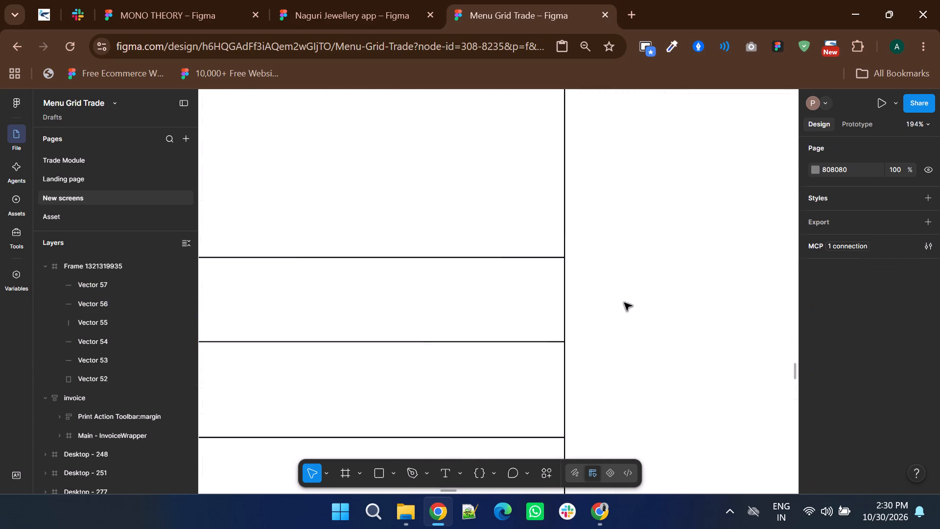
Extend the lower end of the vertical dividing line down to meet the horizontal line at Y 469.
{"action": "scroll", "coordinate": [624, 303], "scroll_direction": "down", "scroll_amount": 4, "text": "ctrl"}
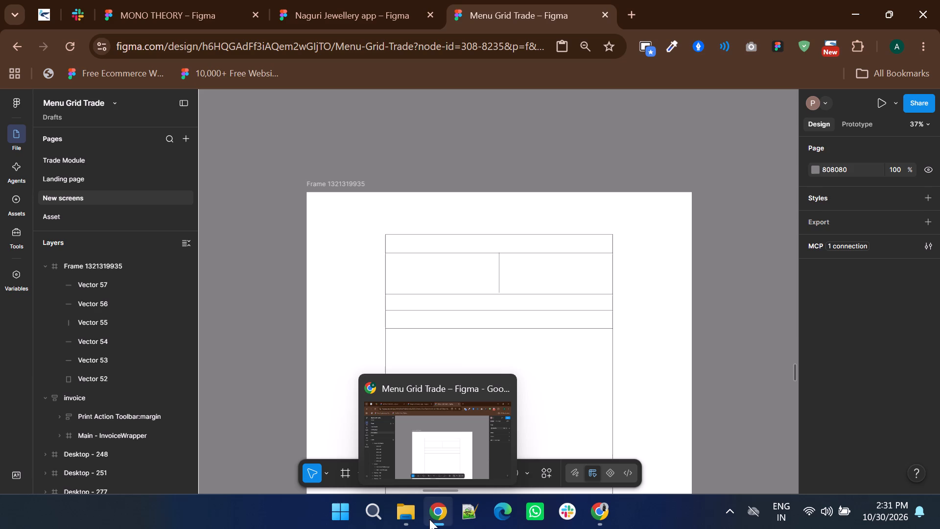
{"action": "left_click", "coordinate": [561, 139]}
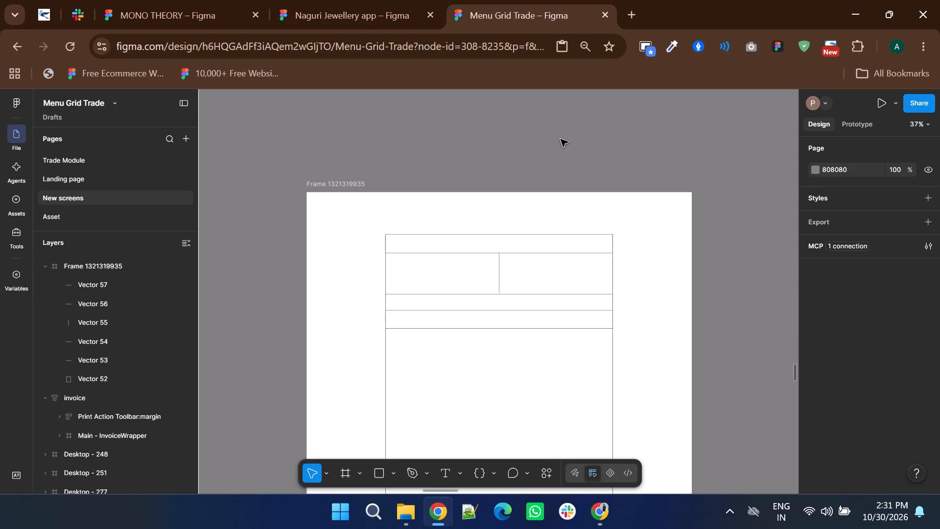
{"action": "scroll", "coordinate": [502, 288], "scroll_direction": "up", "scroll_amount": 6, "text": "ctrl"}
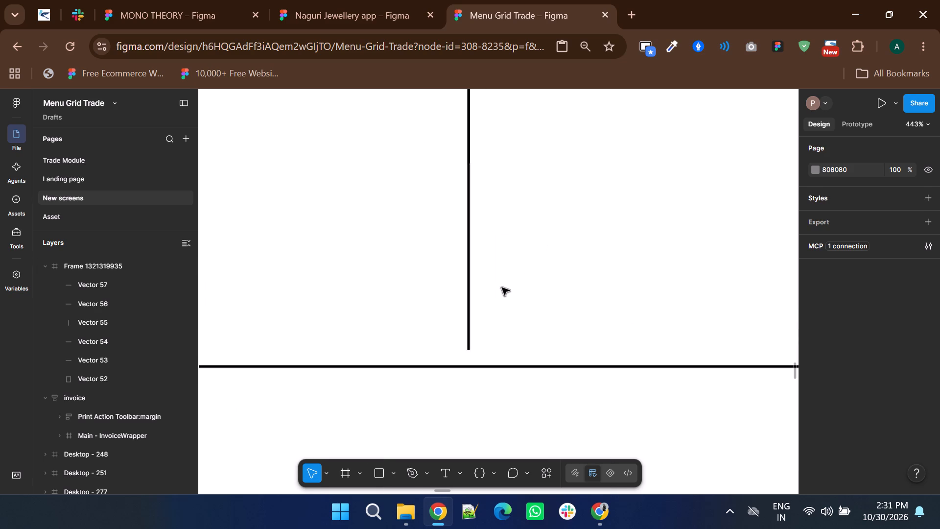
{"action": "scroll", "coordinate": [464, 358], "scroll_direction": "up", "scroll_amount": 6, "text": "ctrl"}
{"action": "left_click", "coordinate": [519, 254], "text": "ctrl"}
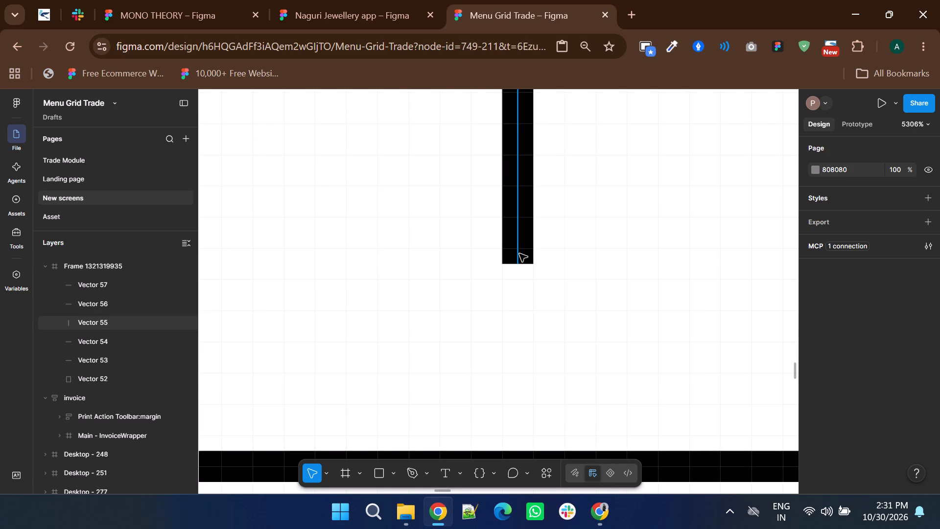
{"action": "scroll", "coordinate": [519, 254], "scroll_direction": "down", "scroll_amount": 3, "text": "ctrl"}
{"action": "left_click_drag", "start_coordinate": [519, 257], "coordinate": [522, 295], "text": "shift"}
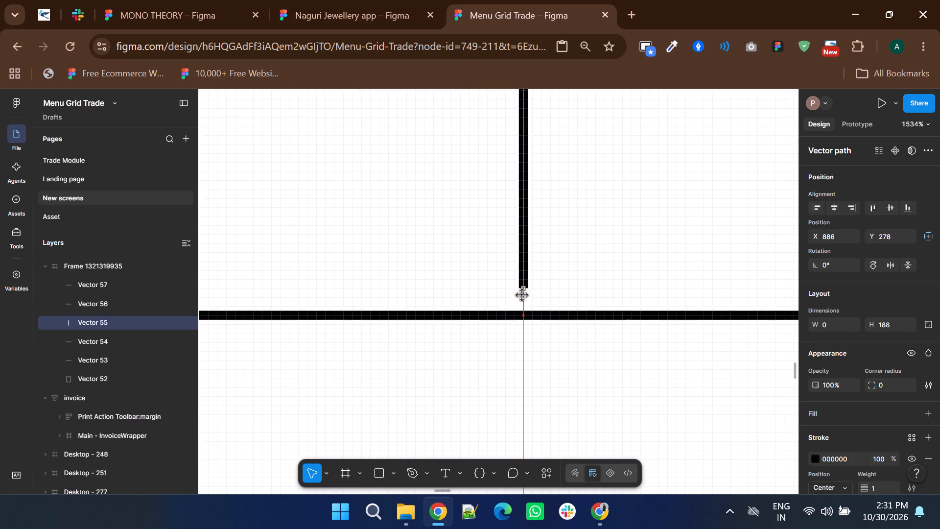
{"action": "left_click_drag", "start_coordinate": [522, 295], "coordinate": [520, 313], "text": "shift"}
{"action": "scroll", "coordinate": [520, 309], "scroll_direction": "down", "scroll_amount": 11, "text": "ctrl"}
{"action": "double_click", "coordinate": [550, 188]}
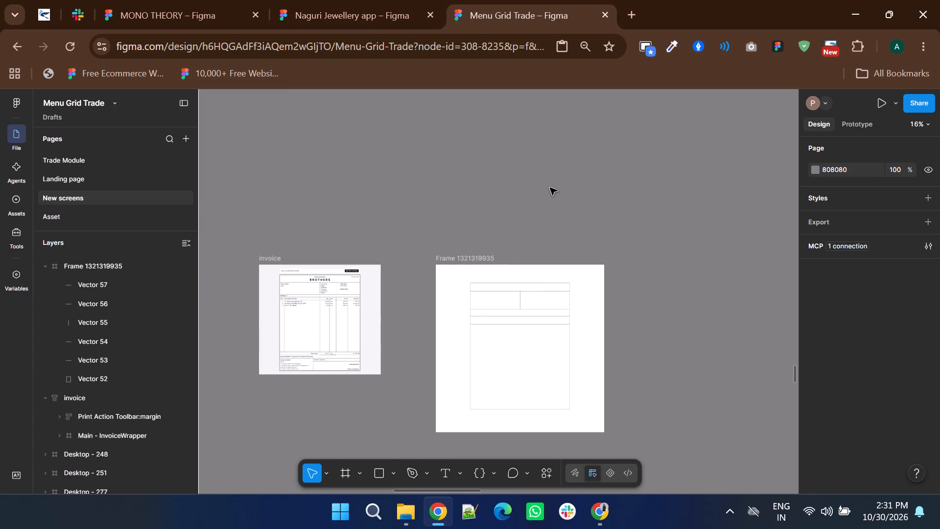
Move the lowest inner horizontal line up to Y 609, keeping it at X 363.
{"action": "scroll", "coordinate": [521, 309], "scroll_direction": "up", "scroll_amount": 6, "text": "ctrl"}
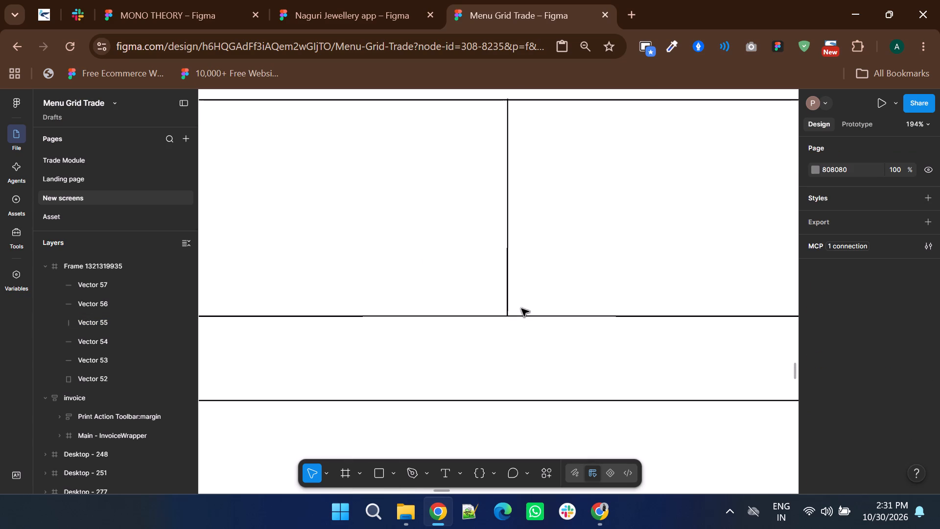
{"action": "scroll", "coordinate": [521, 309], "scroll_direction": "down", "scroll_amount": 3, "text": "ctrl"}
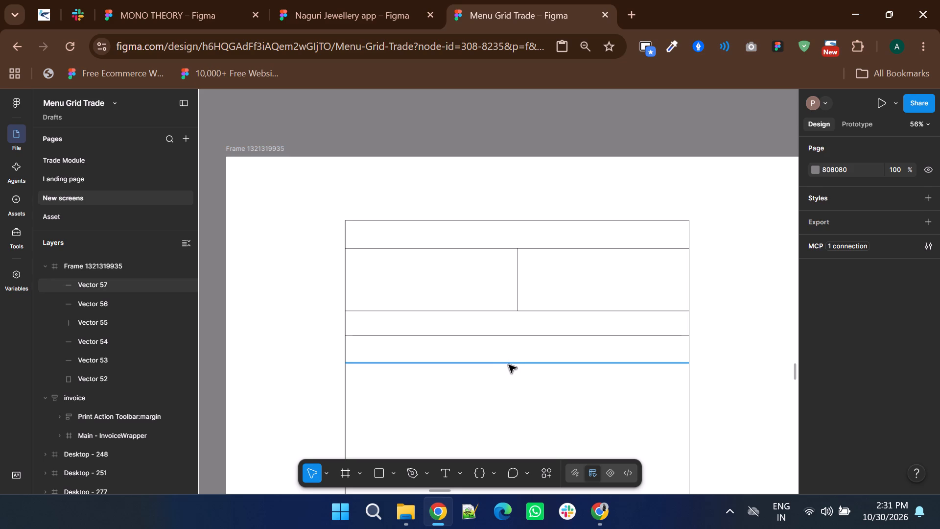
{"action": "scroll", "coordinate": [519, 361], "scroll_direction": "down", "scroll_amount": 2, "text": "ctrl"}
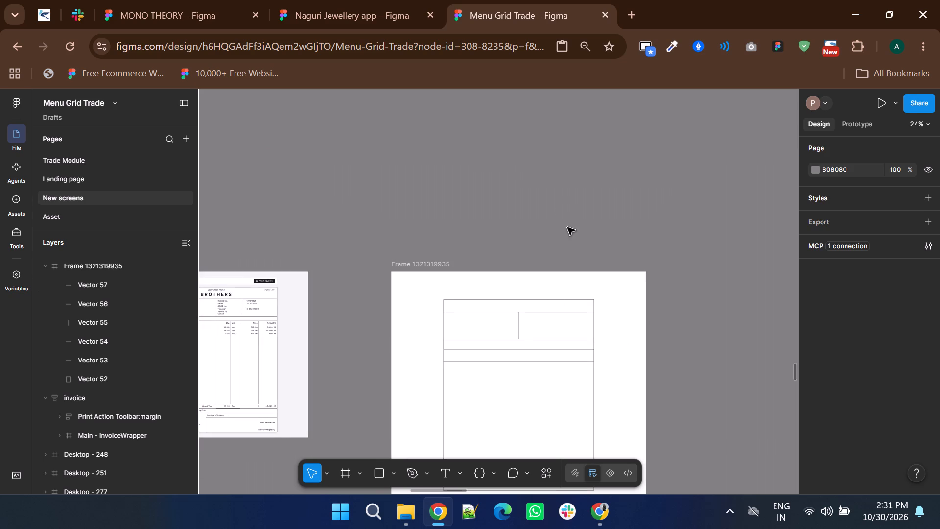
{"action": "scroll", "coordinate": [558, 203], "scroll_direction": "up", "scroll_amount": 1, "text": "shift"}
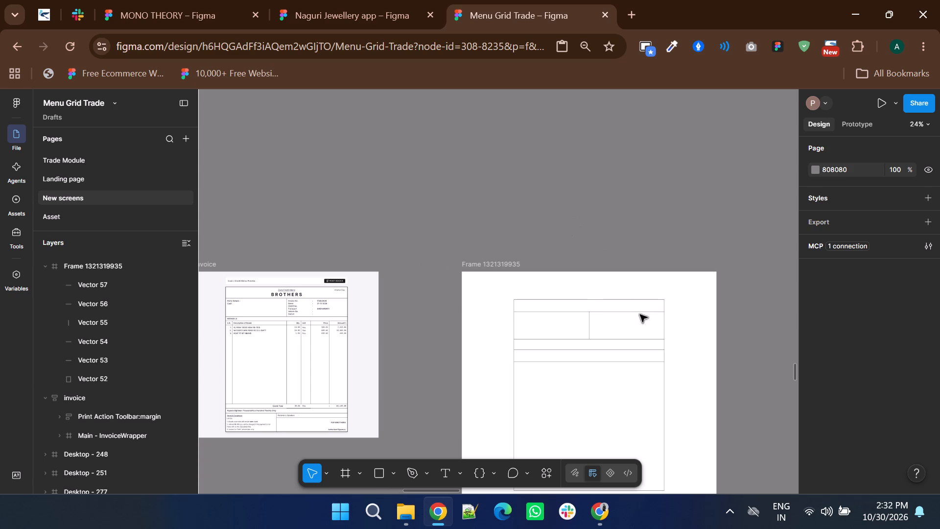
{"action": "left_click", "coordinate": [597, 363]}
{"action": "key", "text": "Up"}
{"action": "key", "text": "Up"}
{"action": "key", "text": "Up"}
{"action": "key", "text": "Up"}
{"action": "key", "text": "Up"}
{"action": "key", "text": "Up"}
{"action": "key", "text": "Up"}
{"action": "key", "text": "Up"}
{"action": "key", "text": "Up"}
{"action": "key", "text": "Up"}
{"action": "key", "text": "Up"}
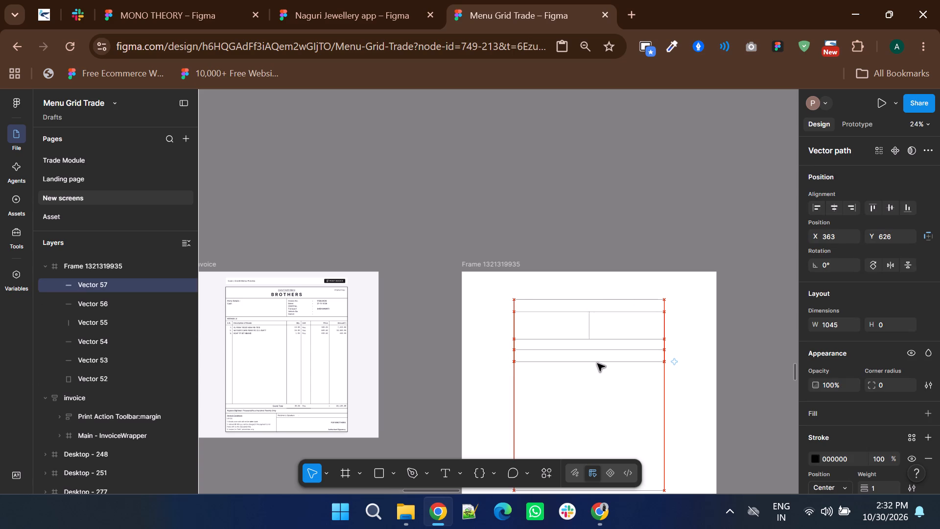
{"action": "key", "text": "Up"}
{"action": "key", "text": "Up"}
{"action": "key", "text": "Up"}
{"action": "key", "text": "Up"}
{"action": "key", "text": "Up"}
{"action": "key", "text": "Up"}
{"action": "key", "text": "Up"}
Draw a vertical Pen line at X 443, about 978.5 tall, from just below the Y 543 horizontal line to the outline's bottom edge.
{"action": "left_click", "coordinate": [408, 473]}
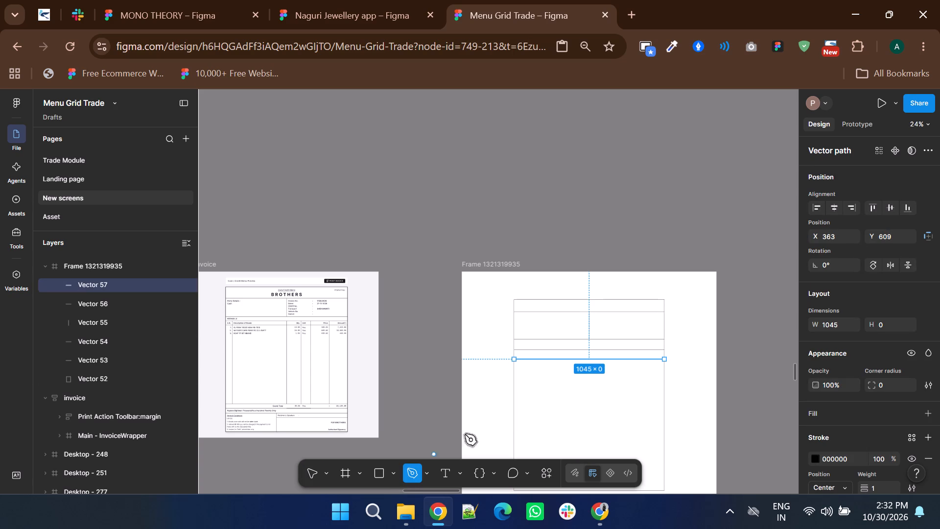
{"action": "scroll", "coordinate": [537, 373], "scroll_direction": "up", "scroll_amount": 4, "text": "ctrl"}
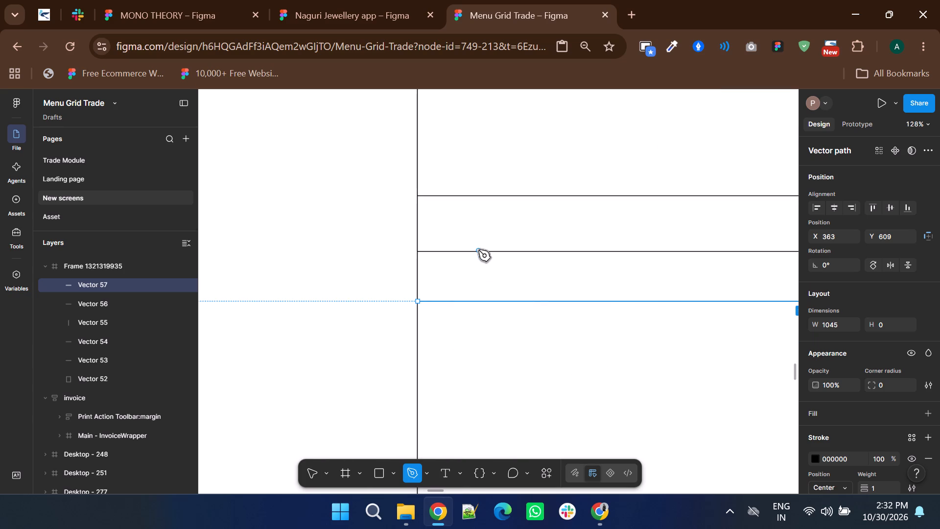
{"action": "left_click", "coordinate": [477, 252]}
{"action": "scroll", "coordinate": [477, 252], "scroll_direction": "down", "scroll_amount": 3, "text": "ctrl"}
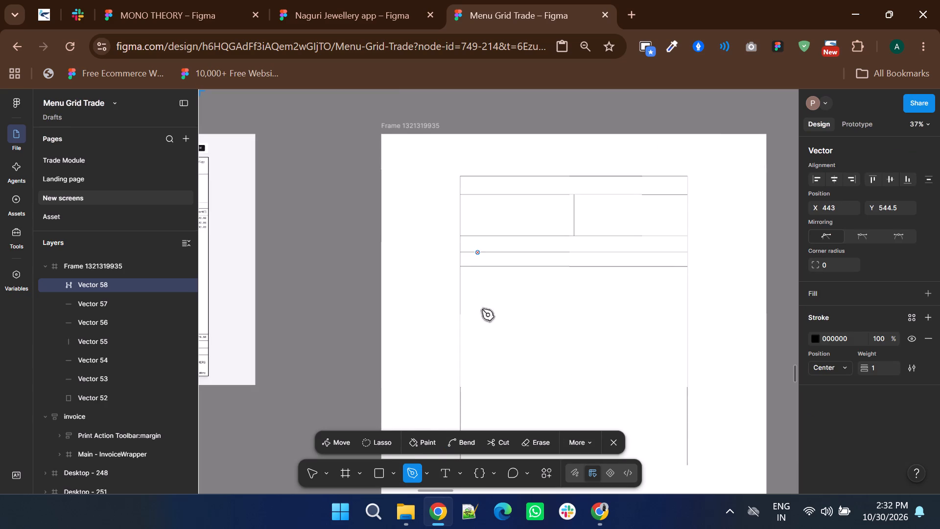
{"action": "scroll", "coordinate": [482, 384], "scroll_direction": "down", "scroll_amount": 1}
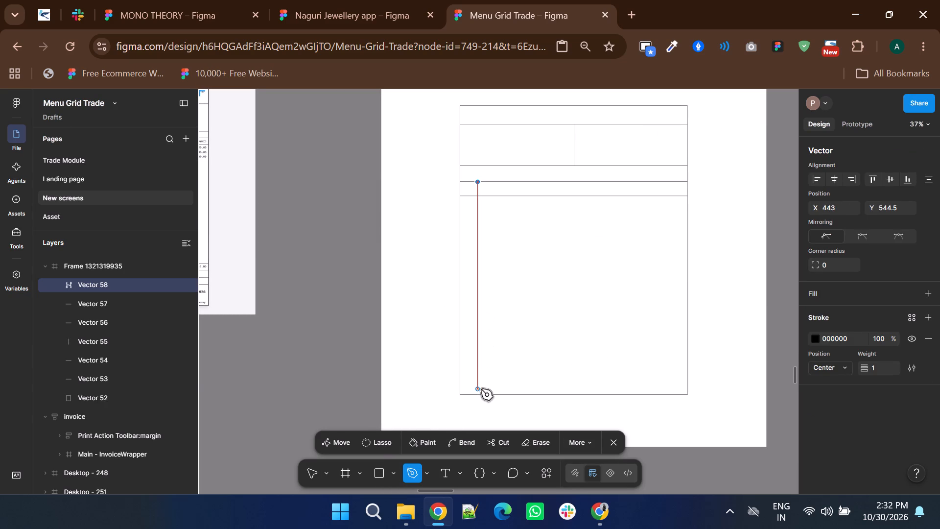
{"action": "left_click", "coordinate": [481, 394], "text": "shift"}
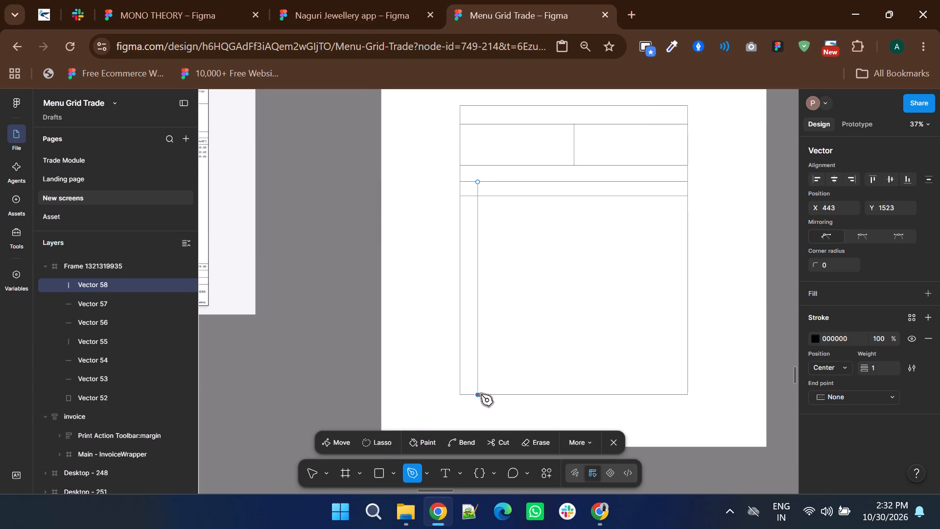
{"action": "left_click", "coordinate": [611, 436]}
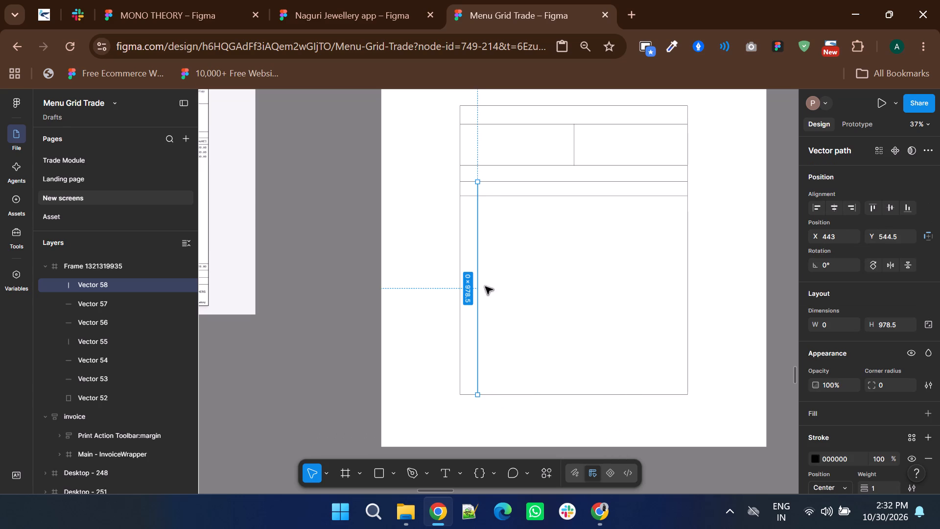
{"action": "left_click", "coordinate": [427, 257]}
Extend the upper end of the vertical line at X 443 to the horizontal line at Y 543, giving a height of 980.
{"action": "scroll", "coordinate": [480, 192], "scroll_direction": "up", "scroll_amount": 5, "text": "ctrl"}
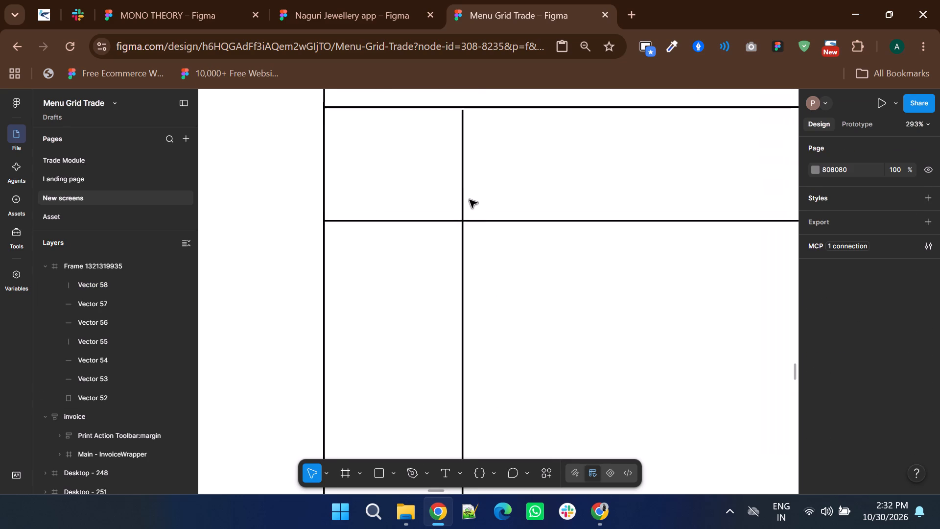
{"action": "scroll", "coordinate": [469, 201], "scroll_direction": "up", "scroll_amount": 2}
{"action": "scroll", "coordinate": [467, 191], "scroll_direction": "up", "scroll_amount": 5, "text": "ctrl"}
{"action": "scroll", "coordinate": [438, 236], "scroll_direction": "up", "scroll_amount": 2}
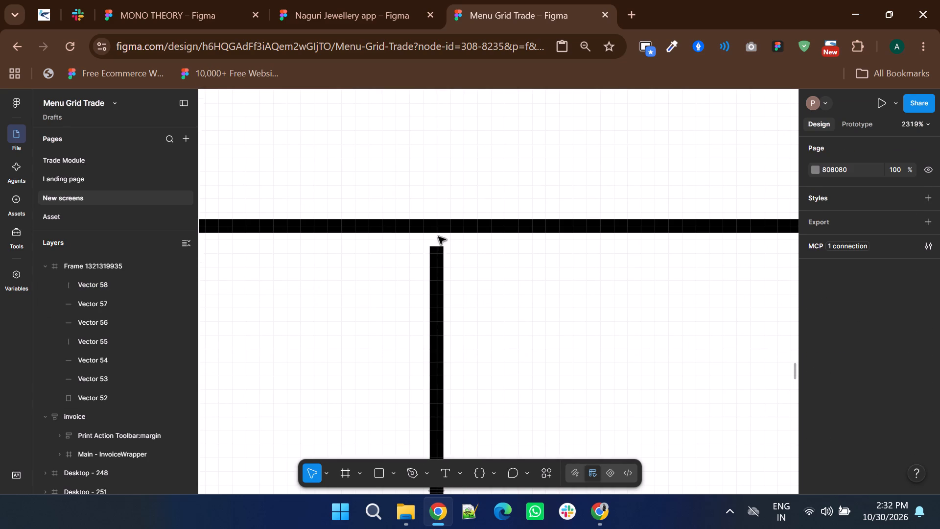
{"action": "left_click", "coordinate": [442, 259]}
{"action": "left_click_drag", "start_coordinate": [439, 246], "coordinate": [439, 233], "text": "shift"}
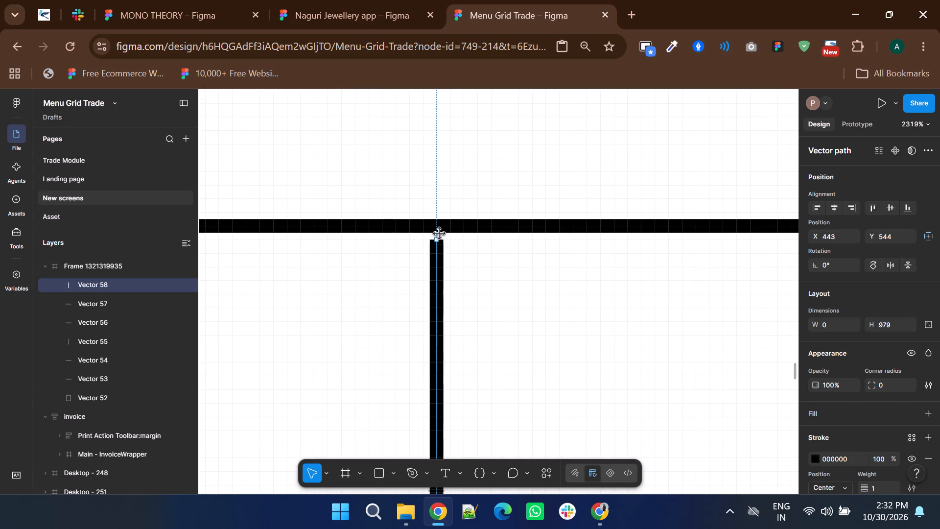
{"action": "left_click_drag", "start_coordinate": [439, 233], "coordinate": [439, 231], "text": "shift"}
Shorten the lower end of the vertical line at X 443 to end within the outline's bottom edge.
{"action": "scroll", "coordinate": [439, 231], "scroll_direction": "down", "scroll_amount": 14, "text": "ctrl"}
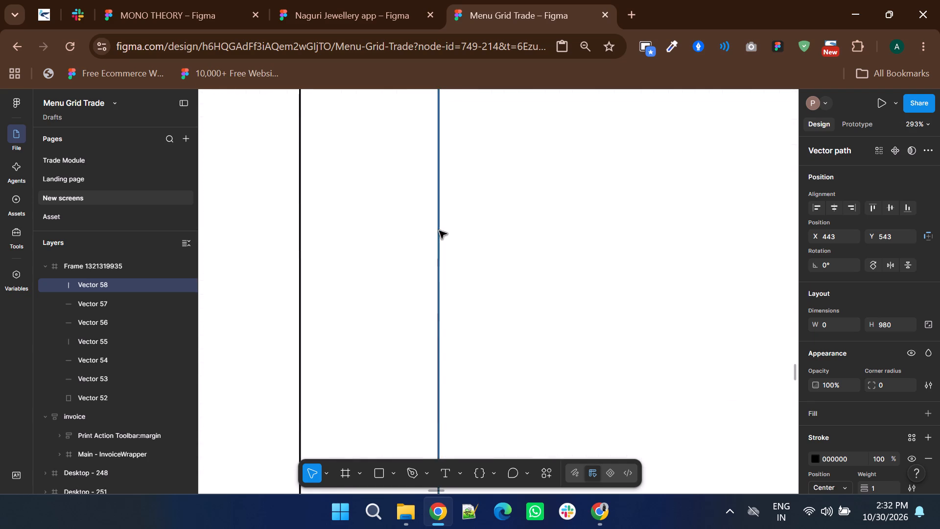
{"action": "scroll", "coordinate": [439, 231], "scroll_direction": "down", "scroll_amount": 3, "text": "ctrl"}
{"action": "scroll", "coordinate": [439, 231], "scroll_direction": "down", "scroll_amount": 16}
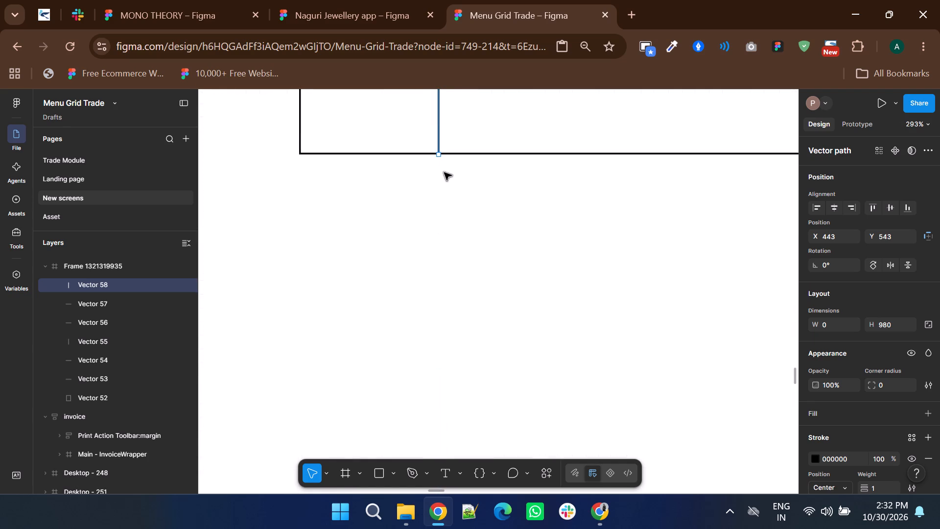
{"action": "scroll", "coordinate": [436, 139], "scroll_direction": "up", "scroll_amount": 7, "text": "ctrl"}
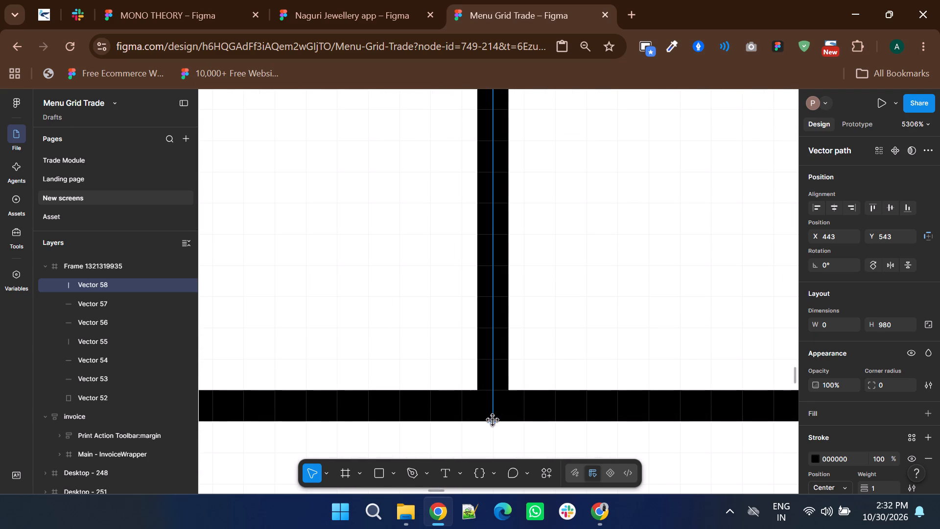
{"action": "left_click_drag", "start_coordinate": [493, 420], "coordinate": [494, 403]}
{"action": "scroll", "coordinate": [494, 403], "scroll_direction": "down", "scroll_amount": 14, "text": "ctrl"}
{"action": "left_click", "coordinate": [436, 361]}
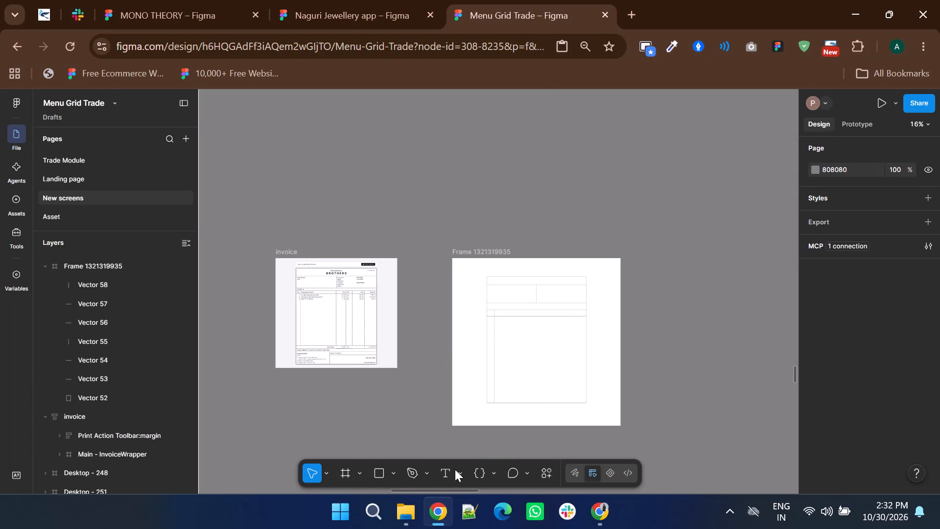
Draw a second vertical Pen line at about X 892.5, Y 545, about 972.5 tall, down towards the outline's bottom edge.
{"action": "left_click", "coordinate": [420, 466]}
{"action": "scroll", "coordinate": [540, 315], "scroll_direction": "up", "scroll_amount": 5, "text": "ctrl"}
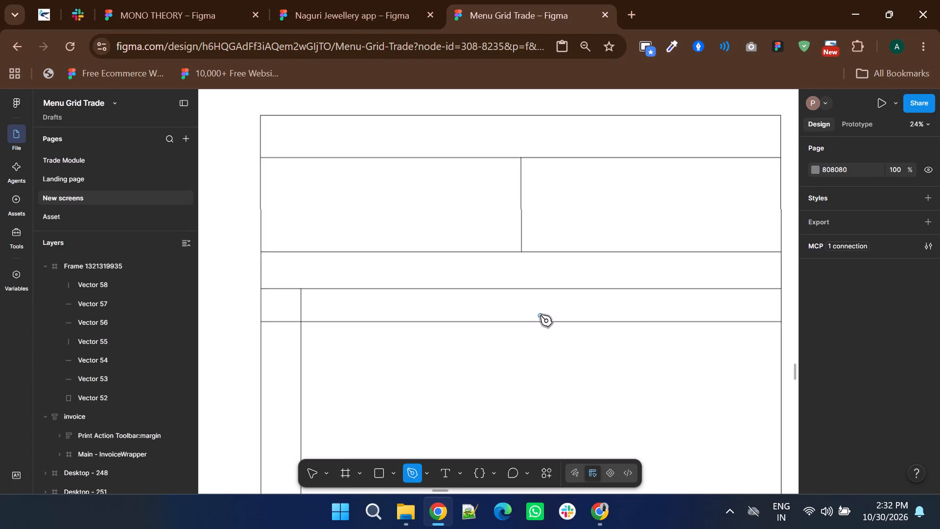
{"action": "left_click", "coordinate": [515, 277]}
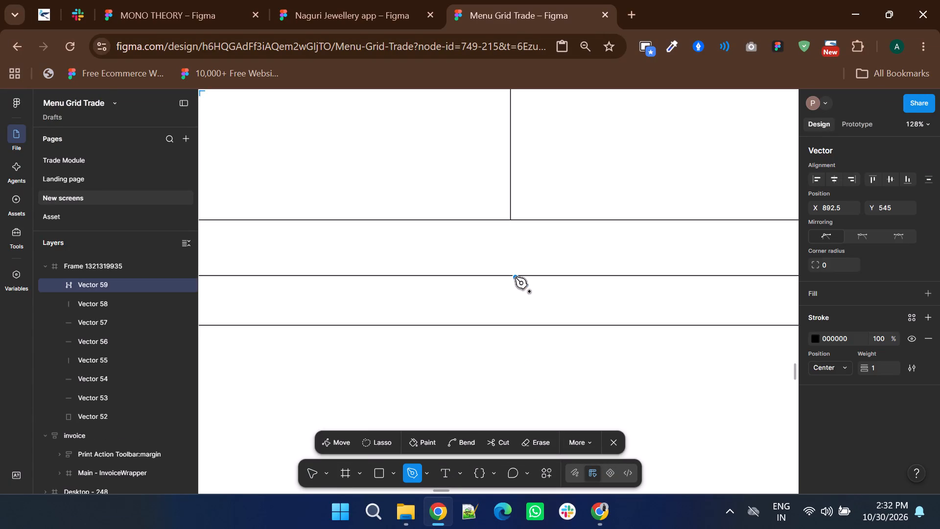
{"action": "scroll", "coordinate": [515, 277], "scroll_direction": "down", "scroll_amount": 6, "text": "ctrl"}
{"action": "scroll", "coordinate": [524, 341], "scroll_direction": "up", "scroll_amount": 3, "text": "ctrl"}
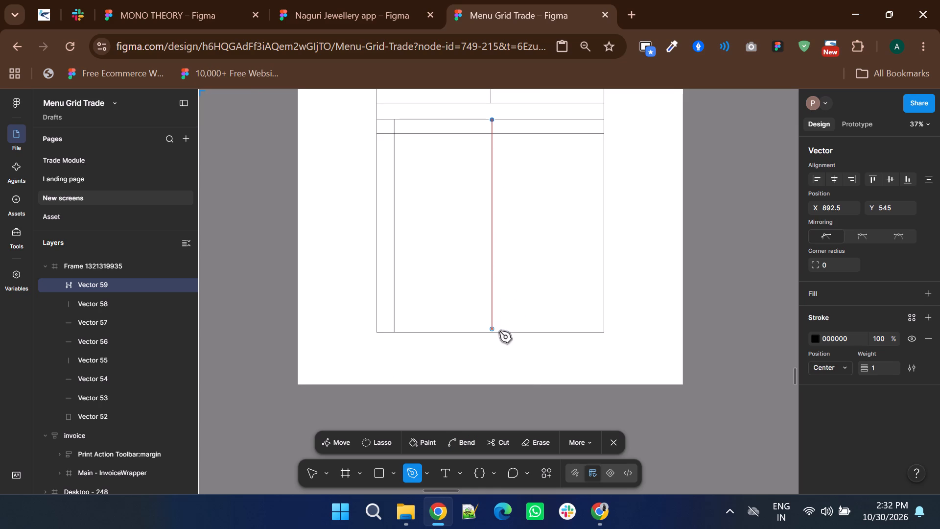
{"action": "left_click", "coordinate": [499, 331], "text": "shift"}
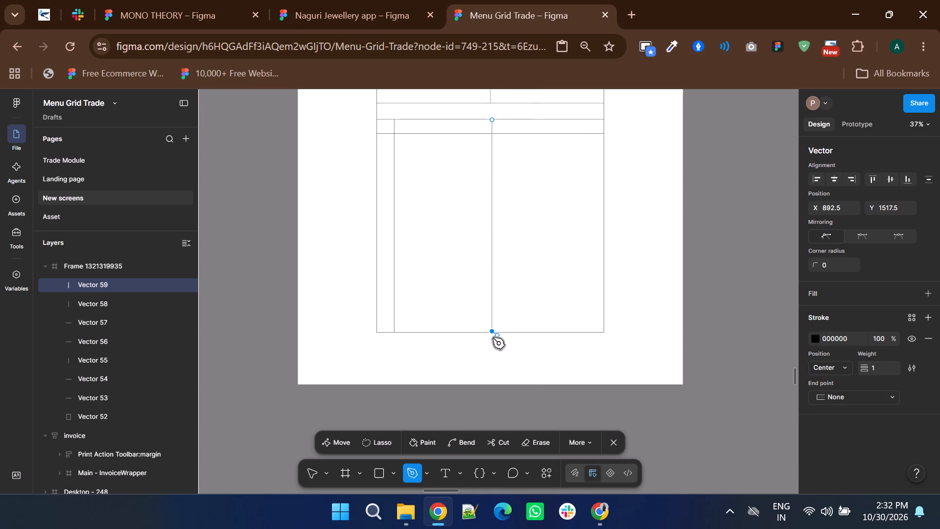
{"action": "scroll", "coordinate": [491, 339], "scroll_direction": "up", "scroll_amount": 4, "text": "ctrl"}
{"action": "scroll", "coordinate": [499, 296], "scroll_direction": "up", "scroll_amount": 6, "text": "ctrl"}
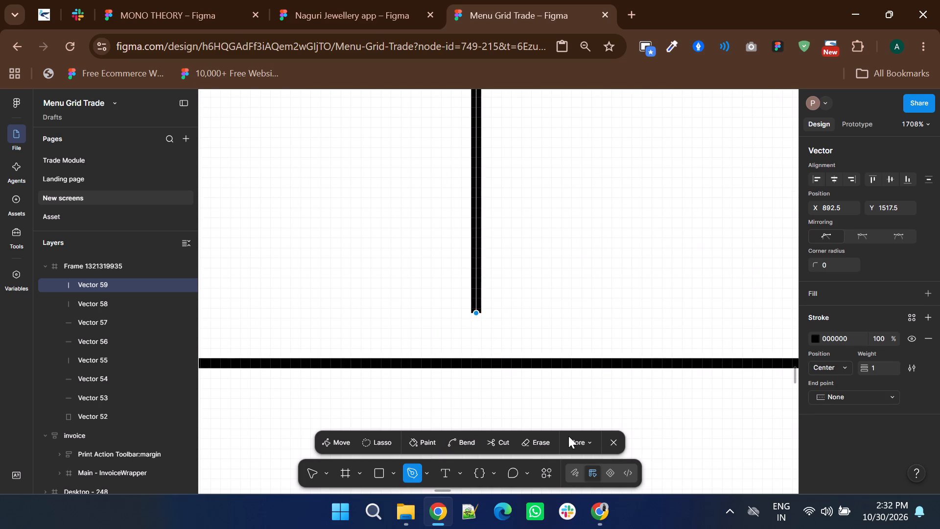
{"action": "left_click", "coordinate": [621, 446]}
{"action": "left_click", "coordinate": [616, 440]}
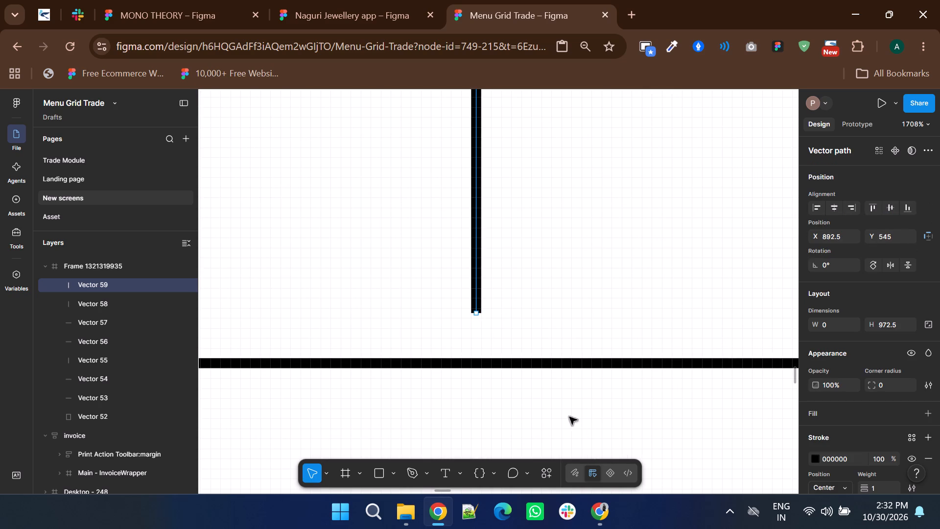
Extend the lower end of the second vertical line to the outline's bottom edge, at X 892 with a height of 977.
{"action": "left_click_drag", "start_coordinate": [475, 311], "coordinate": [471, 353], "text": "shift"}
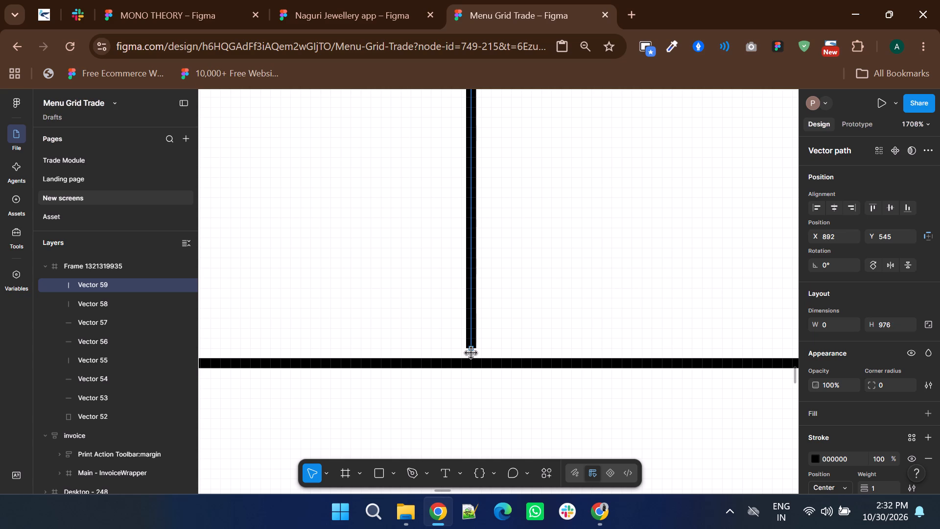
{"action": "left_click_drag", "start_coordinate": [471, 353], "coordinate": [471, 359], "text": "shift"}
Extend the upper end of the vertical line at X 892 to the horizontal line at Y 543, giving a height of 979.
{"action": "scroll", "coordinate": [471, 371], "scroll_direction": "down", "scroll_amount": 4, "text": "ctrl"}
{"action": "scroll", "coordinate": [471, 376], "scroll_direction": "up", "scroll_amount": 10}
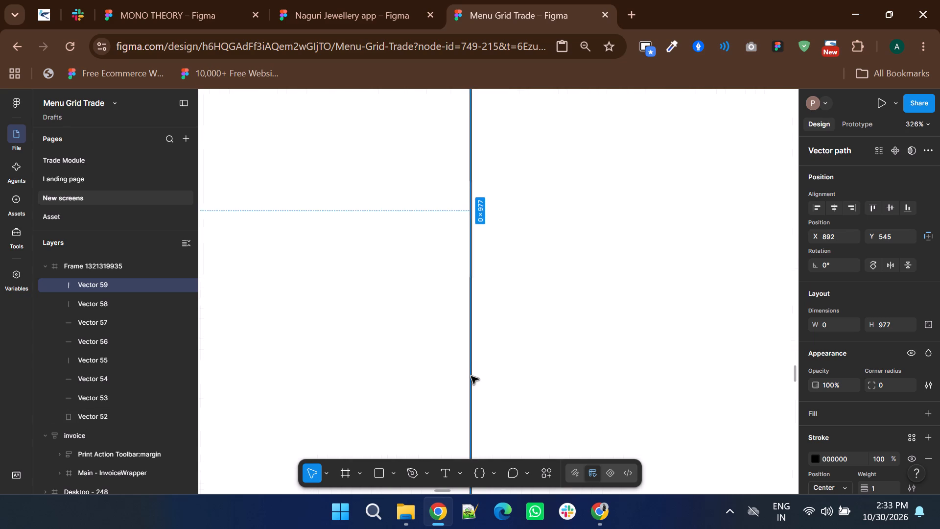
{"action": "scroll", "coordinate": [471, 376], "scroll_direction": "up", "scroll_amount": 17}
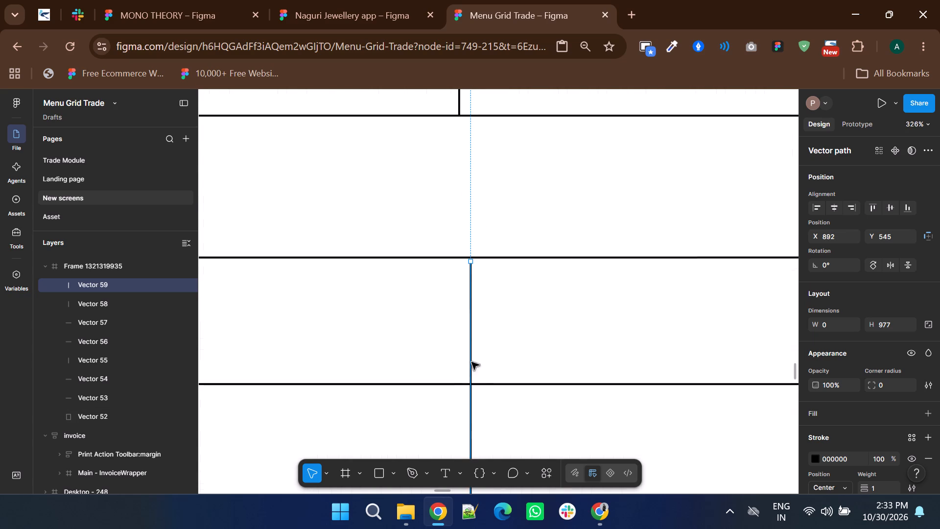
{"action": "scroll", "coordinate": [474, 266], "scroll_direction": "up", "scroll_amount": 8, "text": "ctrl"}
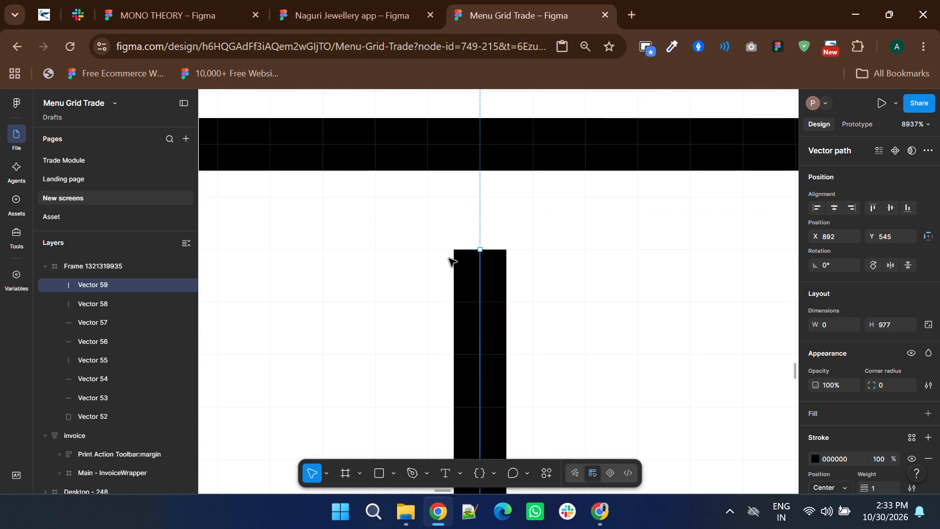
{"action": "left_click_drag", "start_coordinate": [480, 251], "coordinate": [486, 159], "text": "shift"}
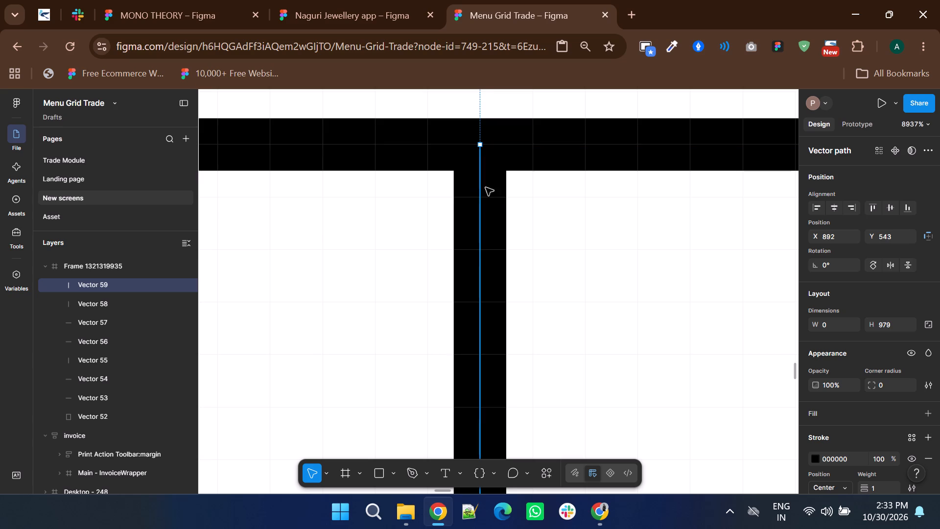
{"action": "scroll", "coordinate": [493, 214], "scroll_direction": "down", "scroll_amount": 15, "text": "ctrl"}
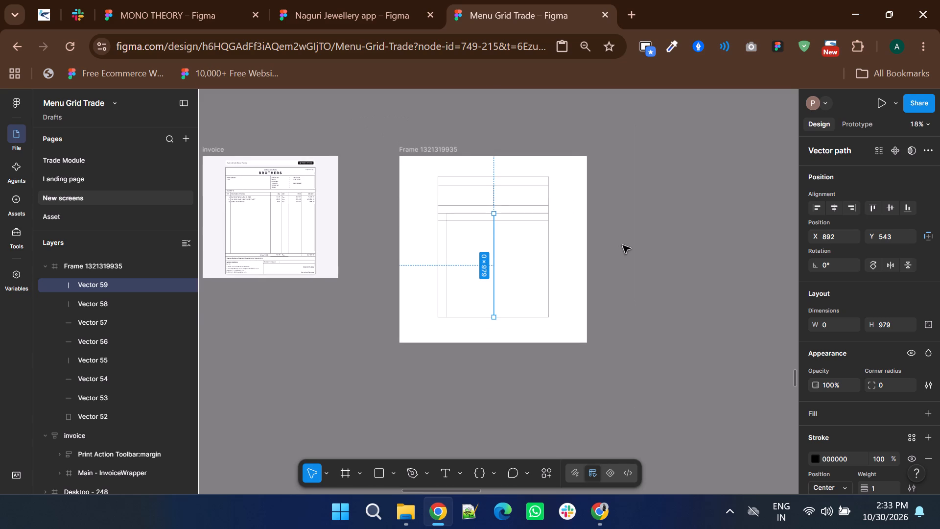
{"action": "left_click", "coordinate": [626, 248]}
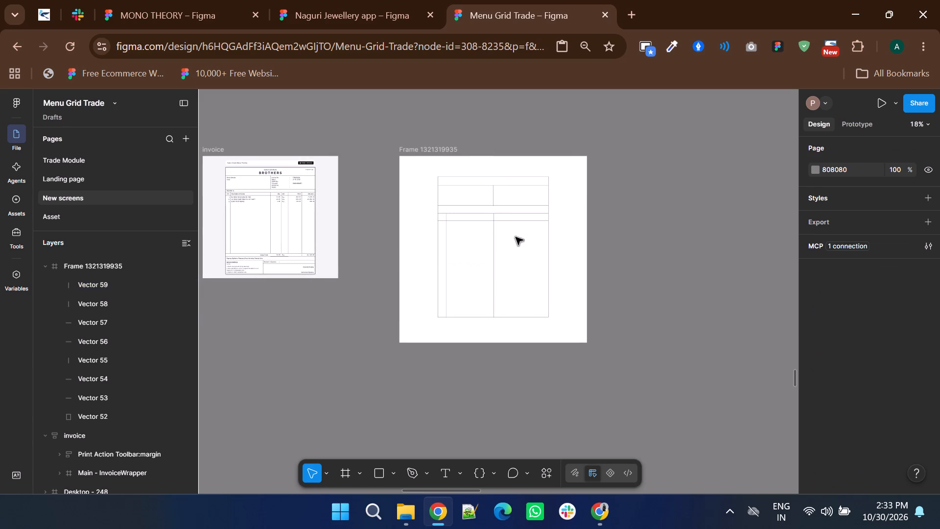
Draw a vertical Pen line at about X 1079.5, Y 623, about 888 tall, down towards the outline's bottom edge.
{"action": "left_click", "coordinate": [419, 470]}
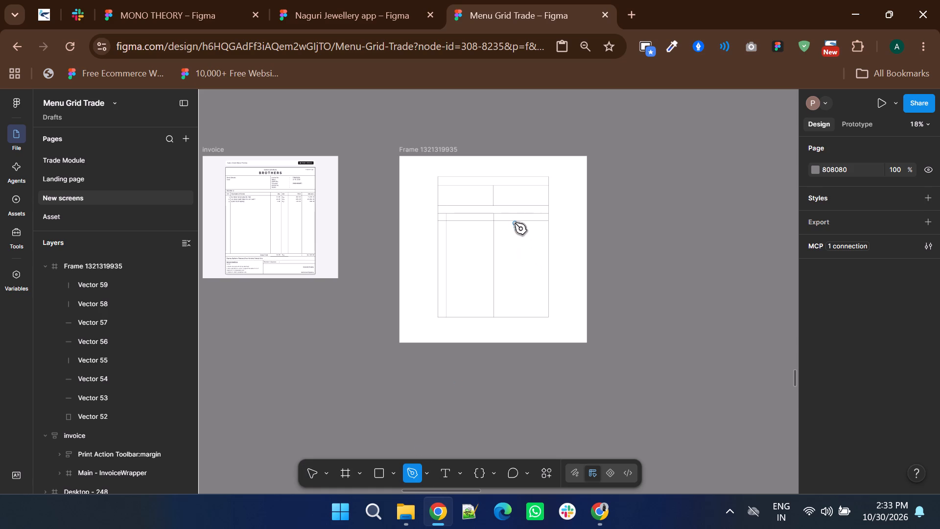
{"action": "left_click", "coordinate": [514, 222]}
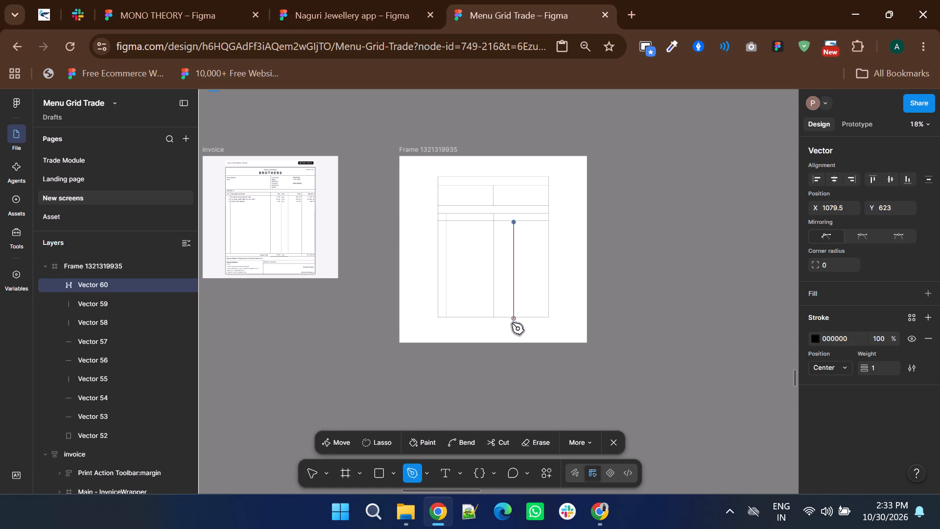
{"action": "left_click", "coordinate": [511, 316], "text": "shift"}
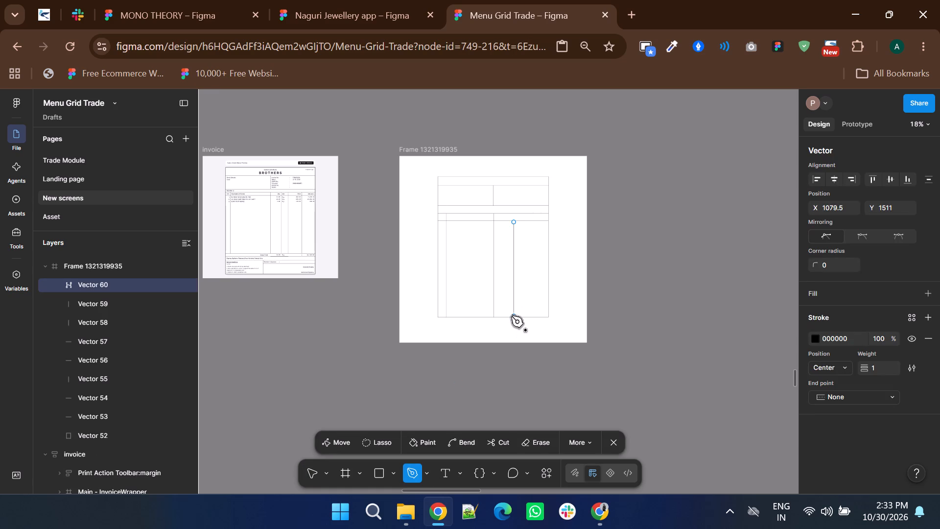
{"action": "left_click", "coordinate": [611, 441]}
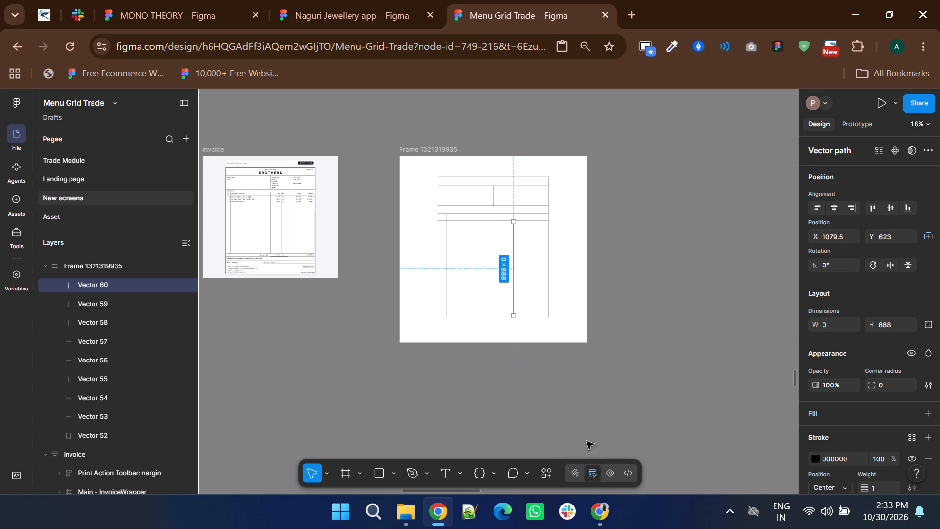
Draw another vertical Pen line at about X 1213, Y 617.5, about 916 tall, down to the outline's bottom edge.
{"action": "left_click", "coordinate": [418, 466]}
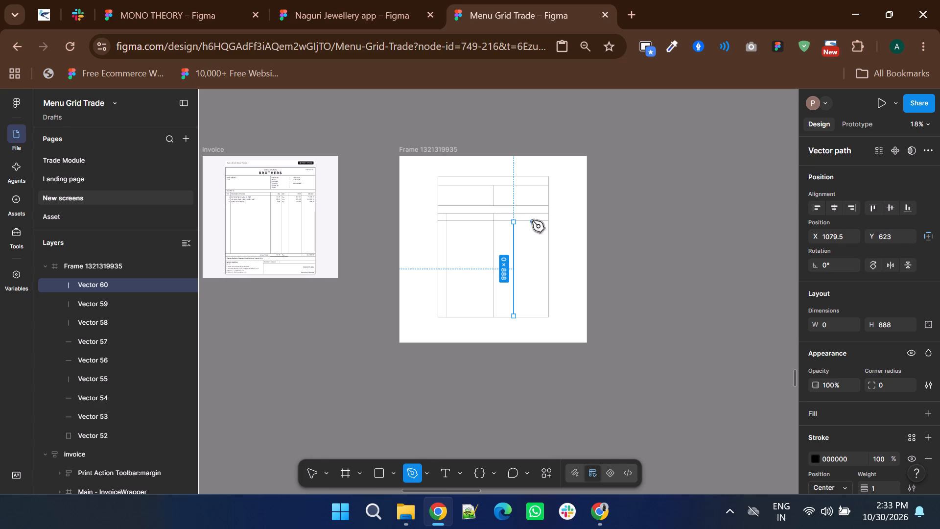
{"action": "left_click", "coordinate": [528, 221]}
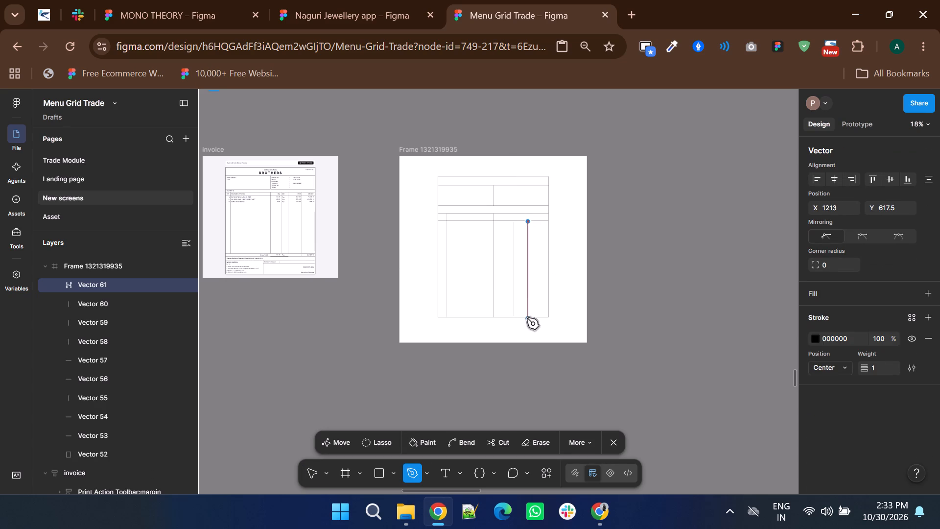
{"action": "left_click", "coordinate": [527, 318], "text": "shift"}
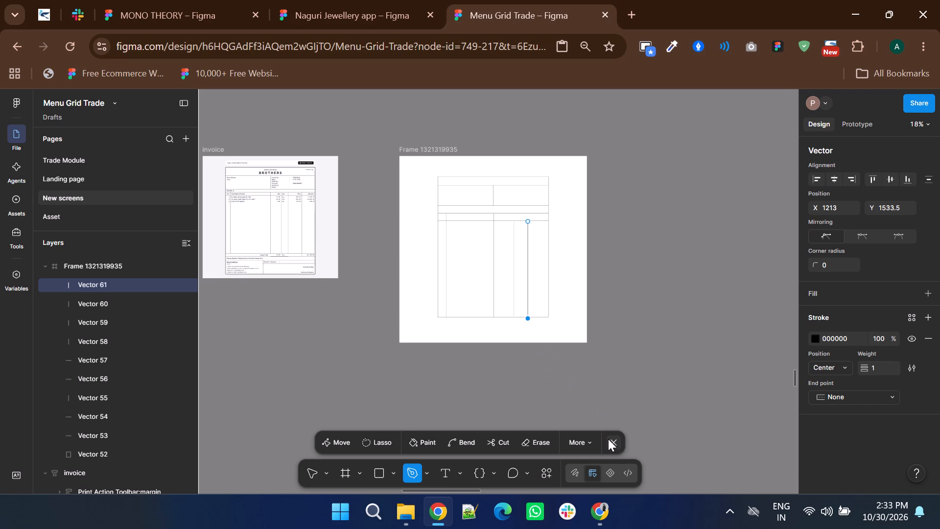
{"action": "left_click", "coordinate": [608, 439]}
{"action": "left_click", "coordinate": [524, 393]}
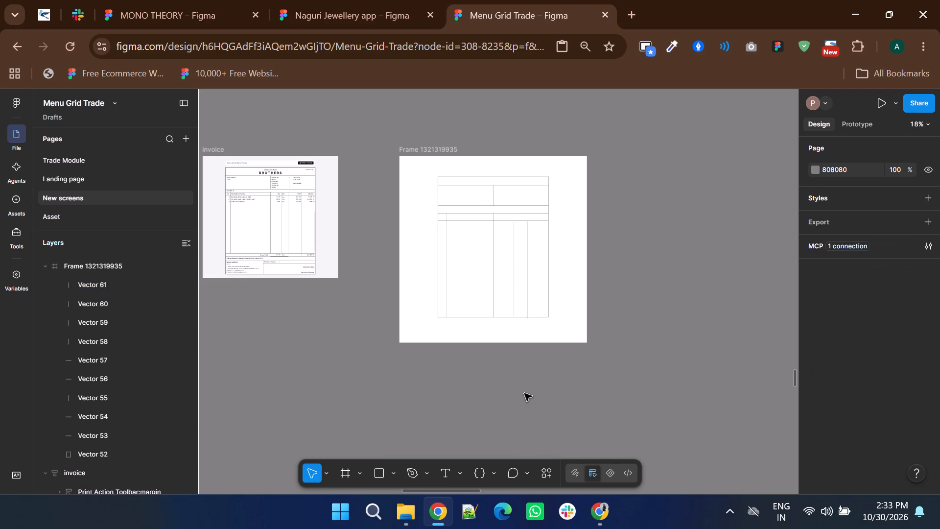
Nudge the vertical line at X 1079.5 towards the middle column line, to about X 1037.
{"action": "left_click", "coordinate": [513, 233]}
{"action": "key", "text": "Left"}
{"action": "key", "text": "Left"}
{"action": "key", "text": "Left"}
{"action": "key", "text": "Left"}
{"action": "key", "text": "Left"}
{"action": "key", "text": "Left"}
{"action": "key", "text": "Left"}
{"action": "key", "text": "Left"}
{"action": "key", "text": "Left"}
{"action": "key", "text": "Left"}
{"action": "key", "text": "Left"}
{"action": "key", "text": "Left"}
{"action": "key", "text": "Left"}
{"action": "key", "text": "Left"}
{"action": "key", "text": "Left"}
{"action": "key", "text": "Left"}
{"action": "key", "text": "Left"}
{"action": "key", "text": "Left"}
{"action": "key", "text": "Left"}
{"action": "key", "text": "Left"}
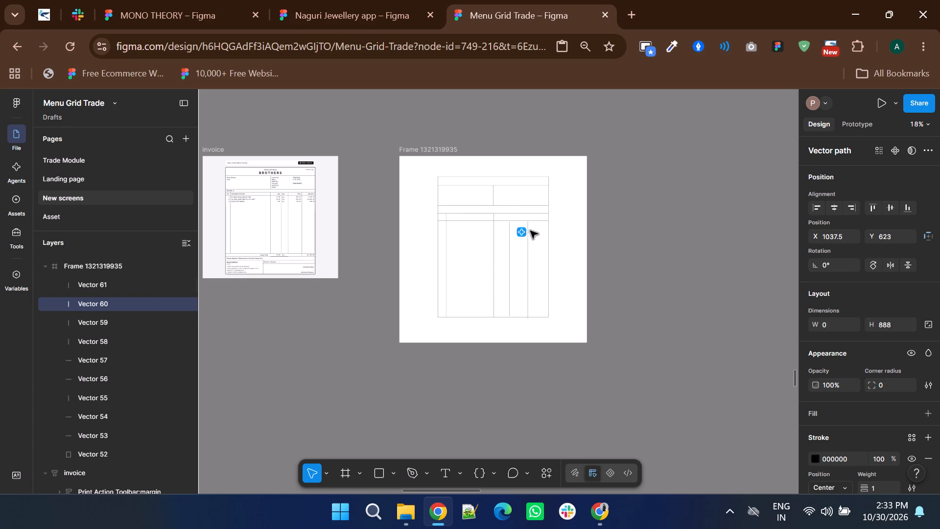
Nudge the vertical line at X 1213 closer to the neighbouring column line, to X 1154.
{"action": "left_click", "coordinate": [529, 230]}
{"action": "key", "text": "Left"}
{"action": "key", "text": "Left"}
{"action": "key", "text": "Left"}
{"action": "key", "text": "Left"}
{"action": "key", "text": "Left"}
{"action": "key", "text": "Left"}
{"action": "key", "text": "Left"}
{"action": "key", "text": "Left"}
{"action": "key", "text": "Left"}
{"action": "key", "text": "Left"}
{"action": "key", "text": "Left"}
{"action": "key", "text": "Left"}
{"action": "key", "text": "Left"}
{"action": "key", "text": "Left"}
{"action": "key", "text": "Left"}
{"action": "key", "text": "Left"}
{"action": "key", "text": "Left"}
{"action": "key", "text": "Left"}
{"action": "key", "text": "Left"}
{"action": "key", "text": "Left"}
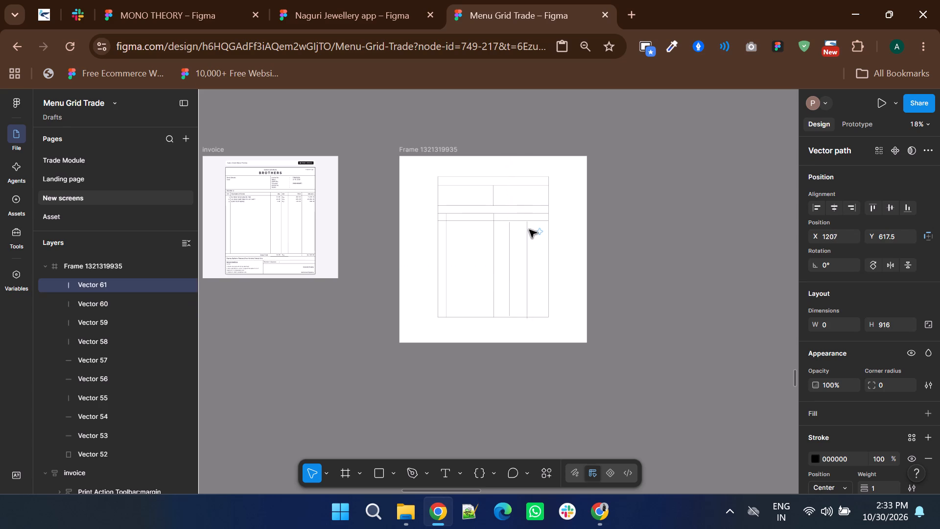
{"action": "key", "text": "Left"}
{"action": "key", "text": "Left"}
{"action": "key", "text": "Left"}
{"action": "key", "text": "Left"}
{"action": "key", "text": "Left"}
{"action": "key", "text": "Left"}
{"action": "key", "text": "Left"}
{"action": "key", "text": "Left"}
{"action": "key", "text": "Left"}
{"action": "key", "text": "Left"}
{"action": "key", "text": "Left"}
{"action": "key", "text": "Left"}
{"action": "key", "text": "Left"}
{"action": "key", "text": "Left"}
{"action": "key", "text": "Left"}
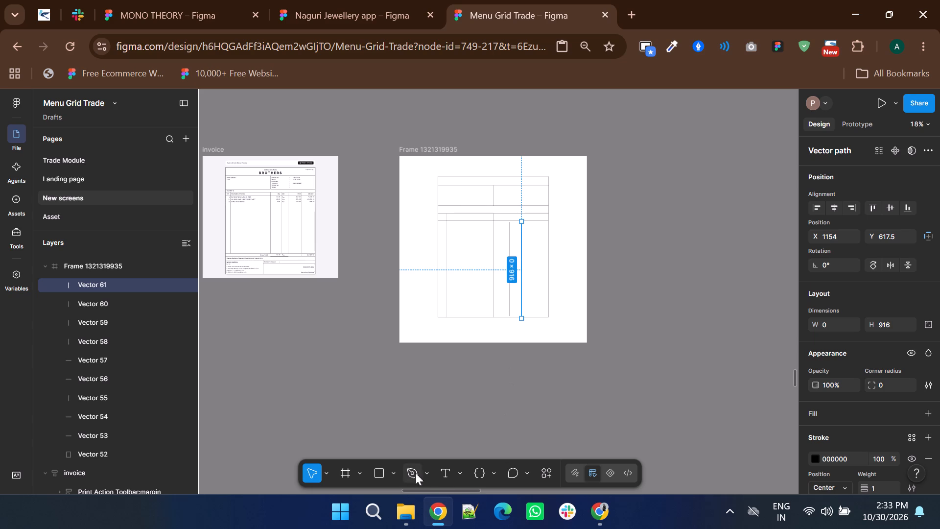
Draw a vertical Pen line at about X 1335, Y 617.5, about 916 tall, near the outline's far edge.
{"action": "left_click", "coordinate": [409, 468]}
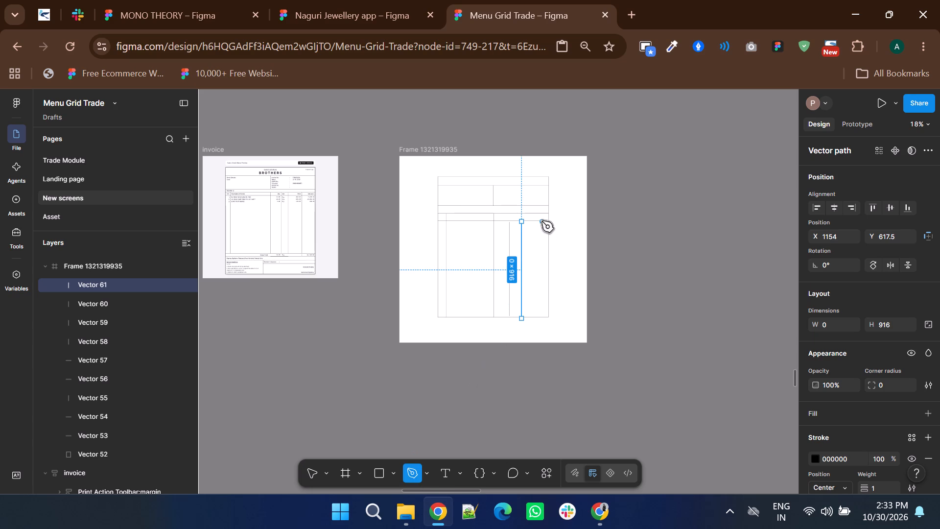
{"action": "left_click", "coordinate": [540, 221]}
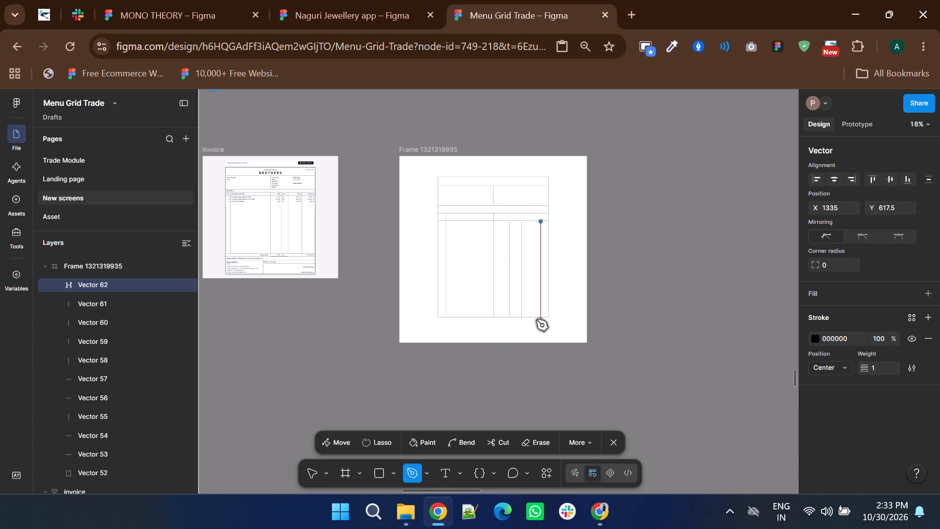
{"action": "left_click", "coordinate": [536, 318], "text": "shift"}
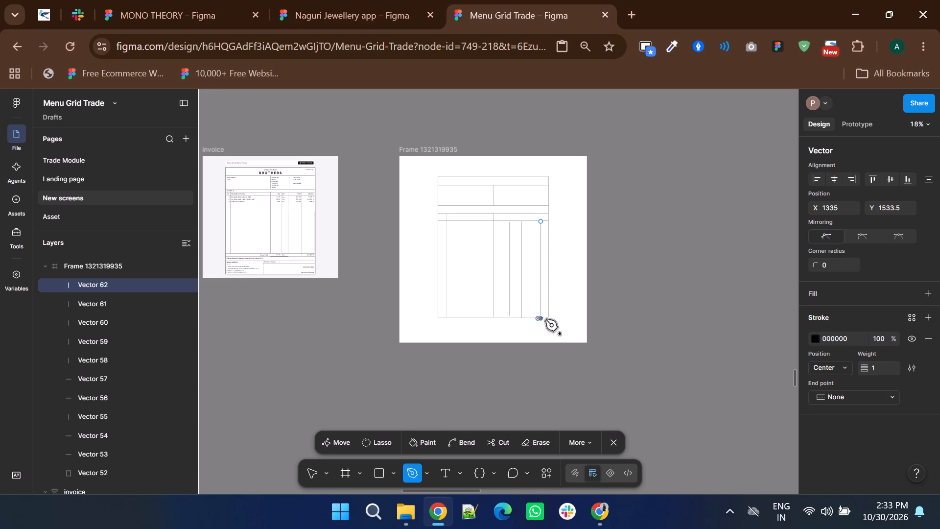
{"action": "left_click", "coordinate": [614, 445]}
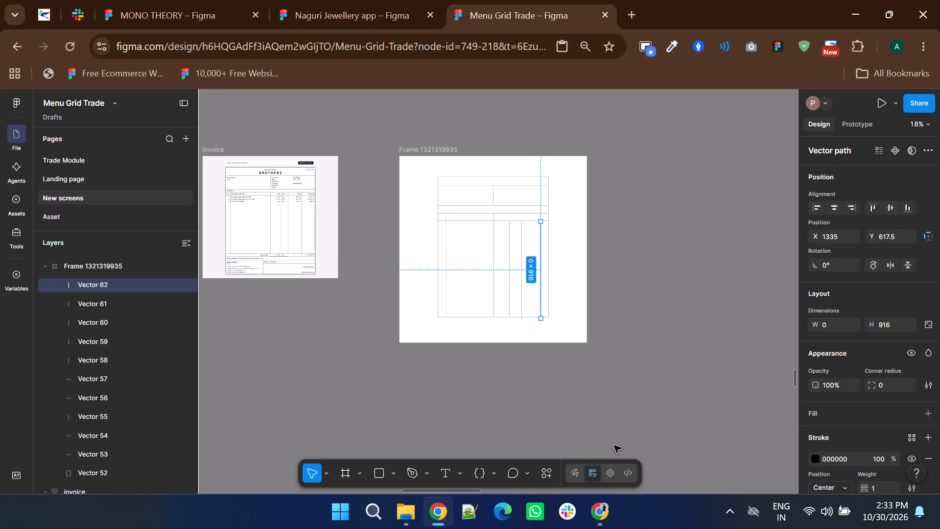
{"action": "left_click", "coordinate": [649, 398]}
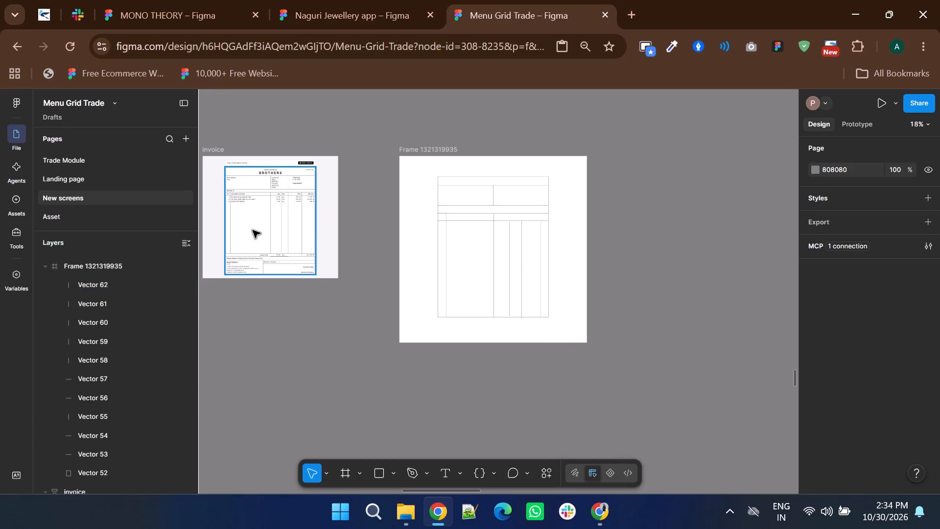
Examine the invoice's table rows and columns and compare them with the line layout in the new frame.
{"action": "left_click", "coordinate": [258, 213]}
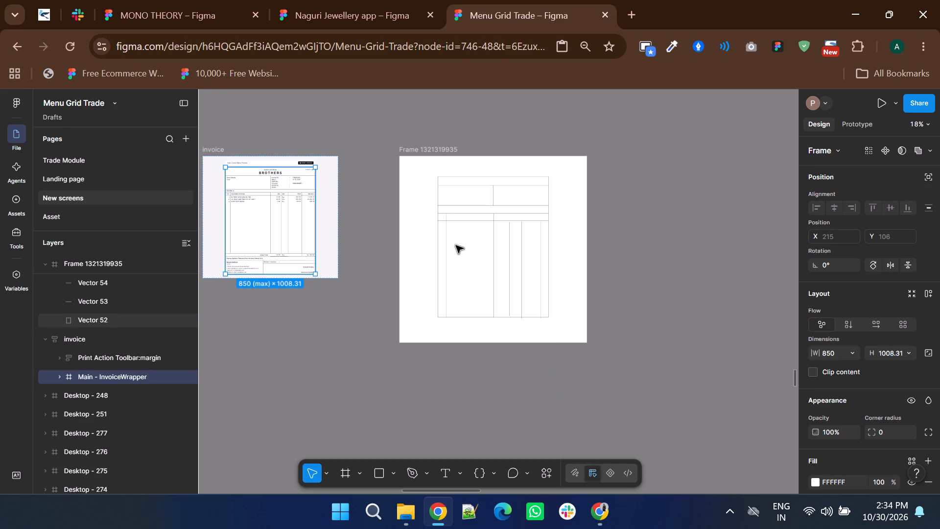
{"action": "left_click", "coordinate": [436, 232]}
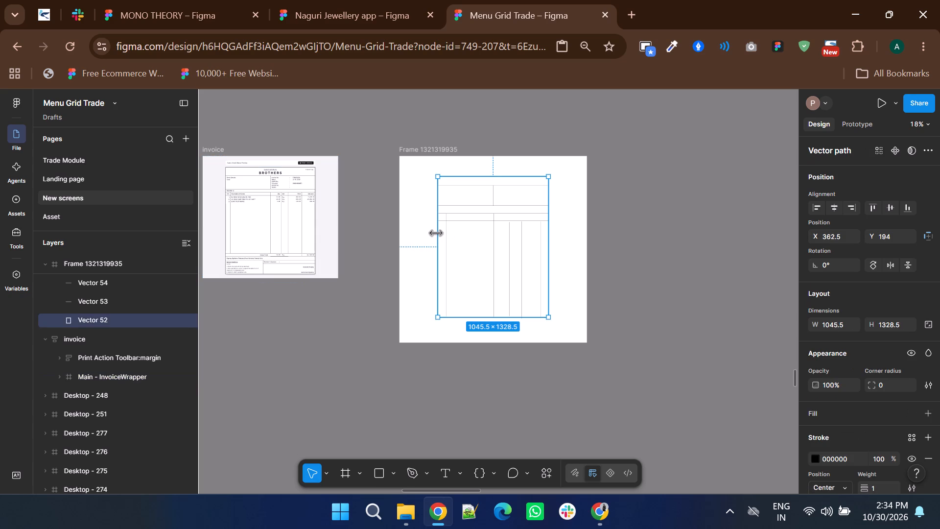
{"action": "left_click", "coordinate": [694, 349]}
{"action": "scroll", "coordinate": [694, 349], "scroll_direction": "down", "scroll_amount": 3, "text": "ctrl"}
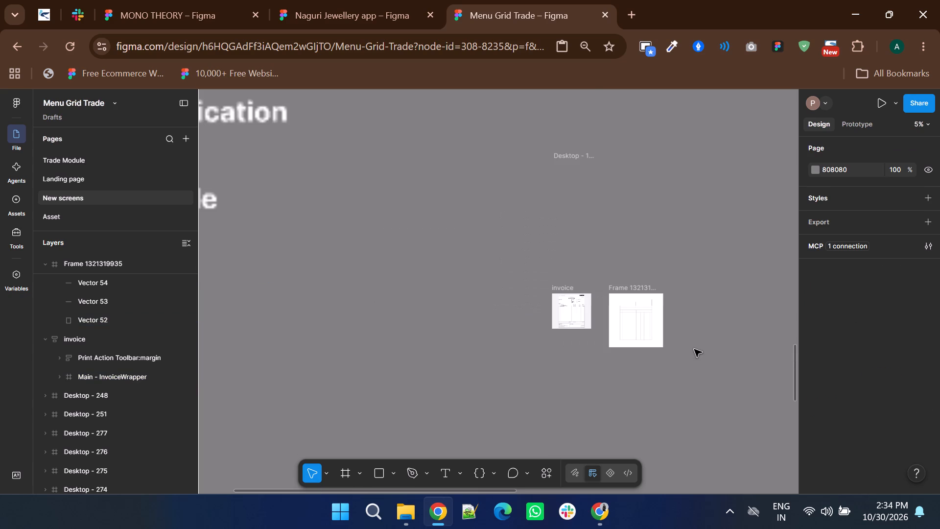
{"action": "scroll", "coordinate": [582, 298], "scroll_direction": "up", "scroll_amount": 5, "text": "ctrl"}
{"action": "scroll", "coordinate": [582, 298], "scroll_direction": "down", "scroll_amount": 2}
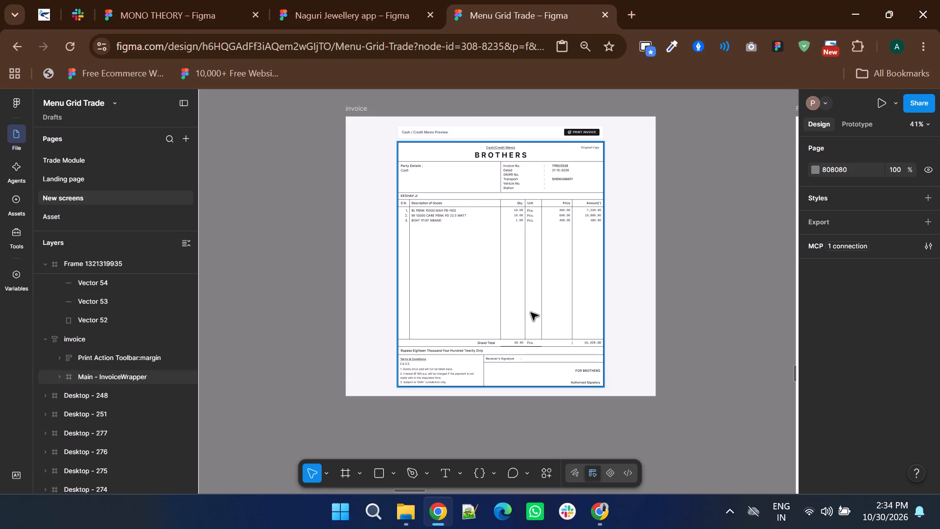
{"action": "scroll", "coordinate": [521, 316], "scroll_direction": "down", "scroll_amount": 1, "text": "shift"}
{"action": "scroll", "coordinate": [534, 337], "scroll_direction": "down", "scroll_amount": 1, "text": "ctrl"}
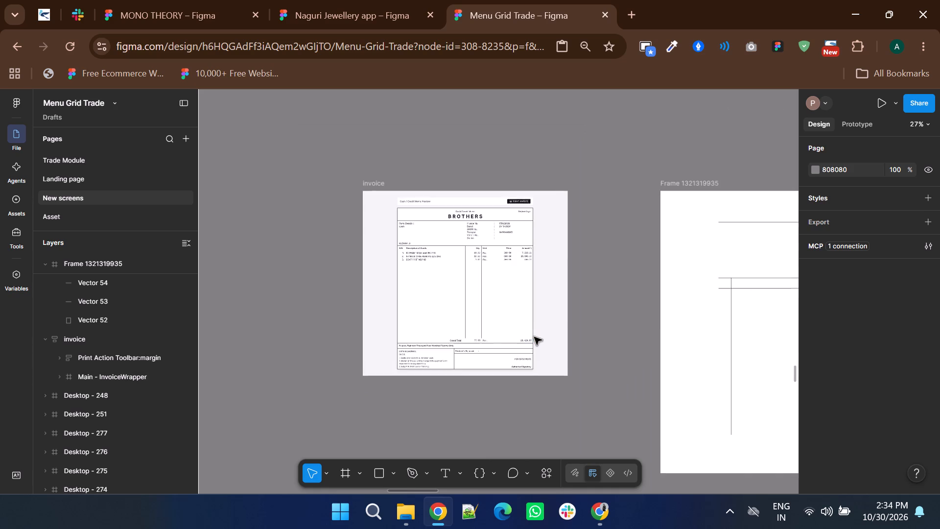
{"action": "scroll", "coordinate": [534, 337], "scroll_direction": "down", "scroll_amount": 2, "text": "ctrl"}
{"action": "scroll", "coordinate": [534, 337], "scroll_direction": "down", "scroll_amount": 2, "text": "shift"}
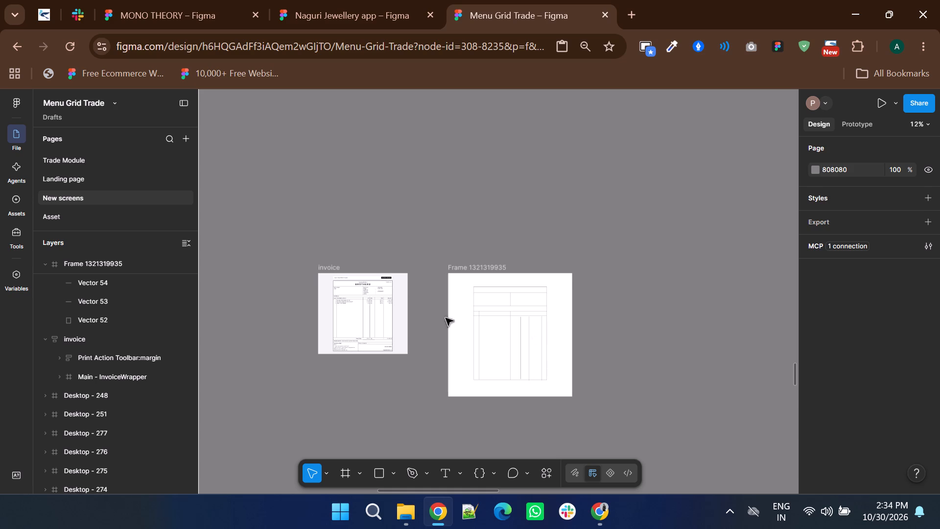
{"action": "scroll", "coordinate": [345, 301], "scroll_direction": "up", "scroll_amount": 3, "text": "ctrl"}
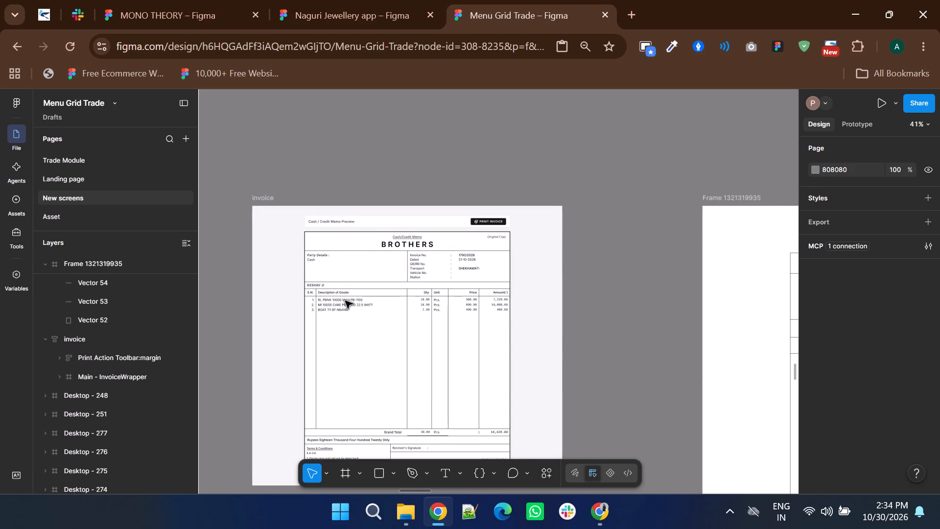
{"action": "scroll", "coordinate": [345, 301], "scroll_direction": "down", "scroll_amount": 1, "text": "ctrl"}
{"action": "scroll", "coordinate": [345, 301], "scroll_direction": "down", "scroll_amount": 2, "text": "shift"}
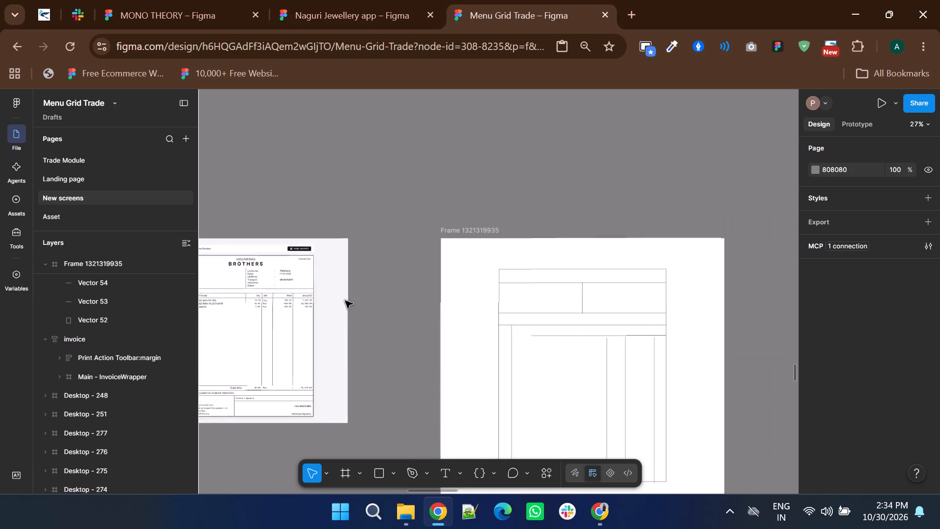
{"action": "scroll", "coordinate": [345, 301], "scroll_direction": "down", "scroll_amount": 2, "text": "shift"}
Extend the upper end of the vertical line at X 1037 to the horizontal line at Y 543, giving a height of 968.
{"action": "scroll", "coordinate": [459, 332], "scroll_direction": "up", "scroll_amount": 5, "text": "ctrl"}
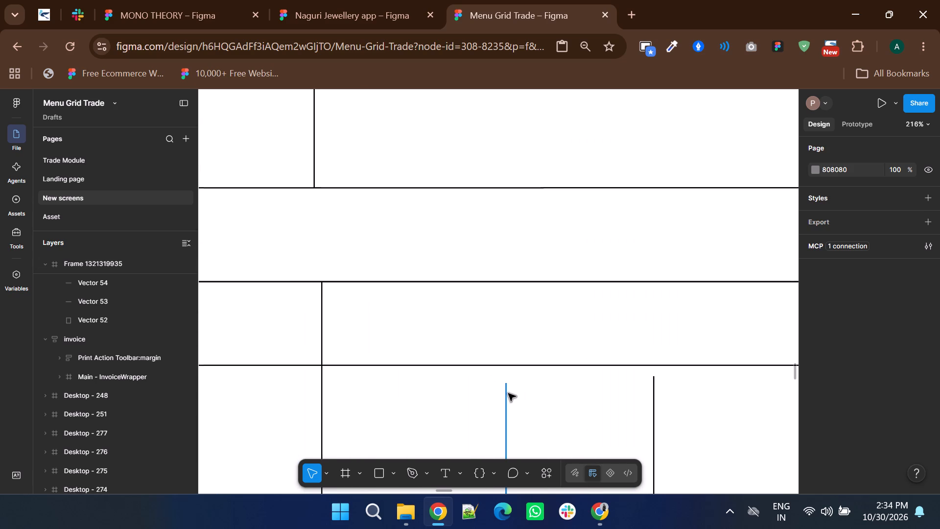
{"action": "left_click", "coordinate": [508, 393], "text": "ctrl"}
{"action": "left_click_drag", "start_coordinate": [507, 384], "coordinate": [515, 335]}
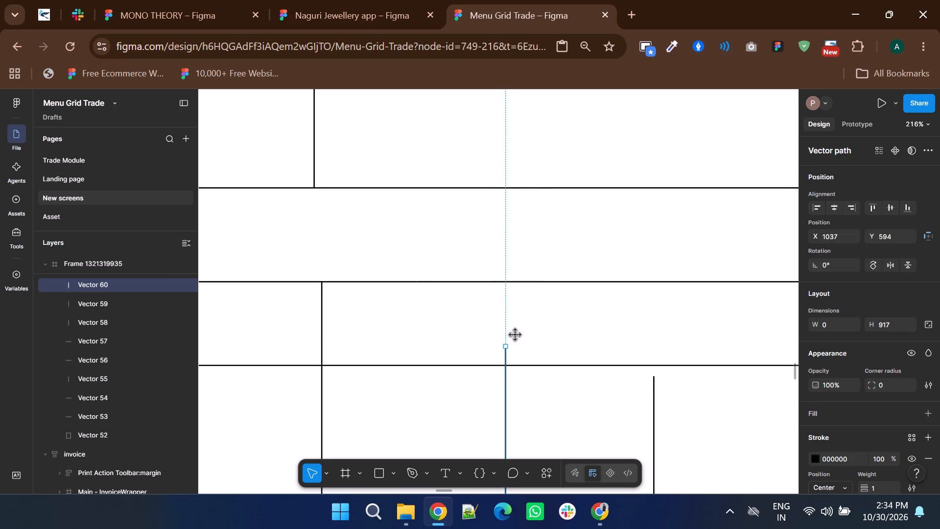
{"action": "left_click_drag", "start_coordinate": [515, 335], "coordinate": [519, 284]}
Extend the upper end of the vertical line at X 1154 up to Y 544 at the upper header line, giving a height of 990.
{"action": "scroll", "coordinate": [519, 284], "scroll_direction": "down", "scroll_amount": 4, "text": "shift"}
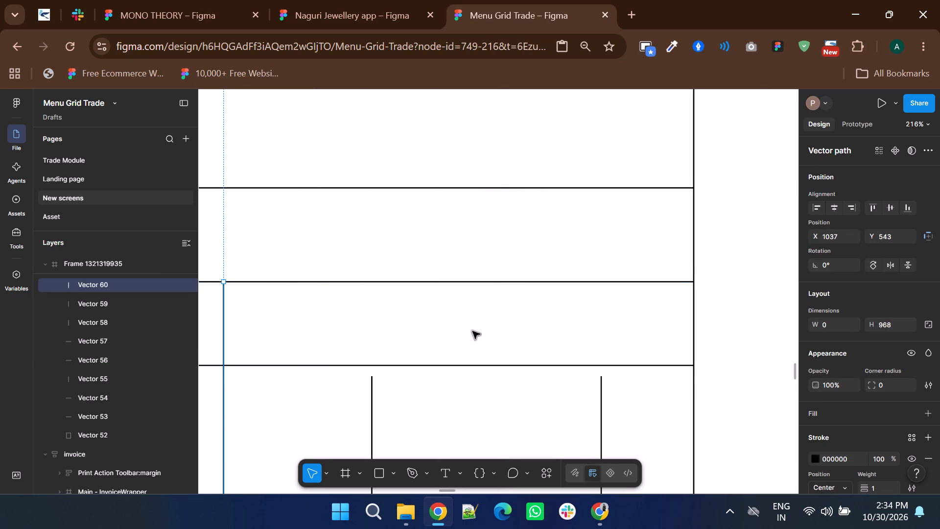
{"action": "left_click", "coordinate": [373, 379]}
{"action": "left_click_drag", "start_coordinate": [371, 379], "coordinate": [382, 324], "text": "shift"}
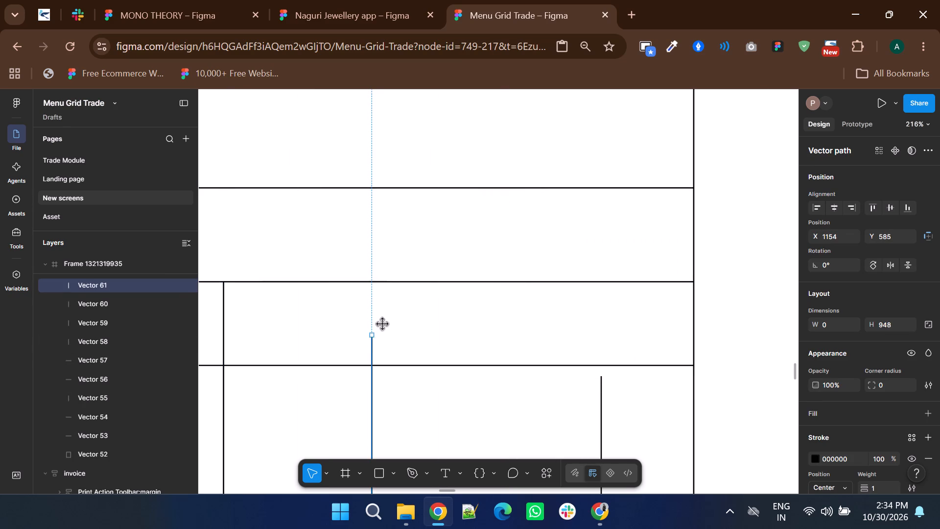
{"action": "left_click_drag", "start_coordinate": [382, 324], "coordinate": [384, 282], "text": "shift"}
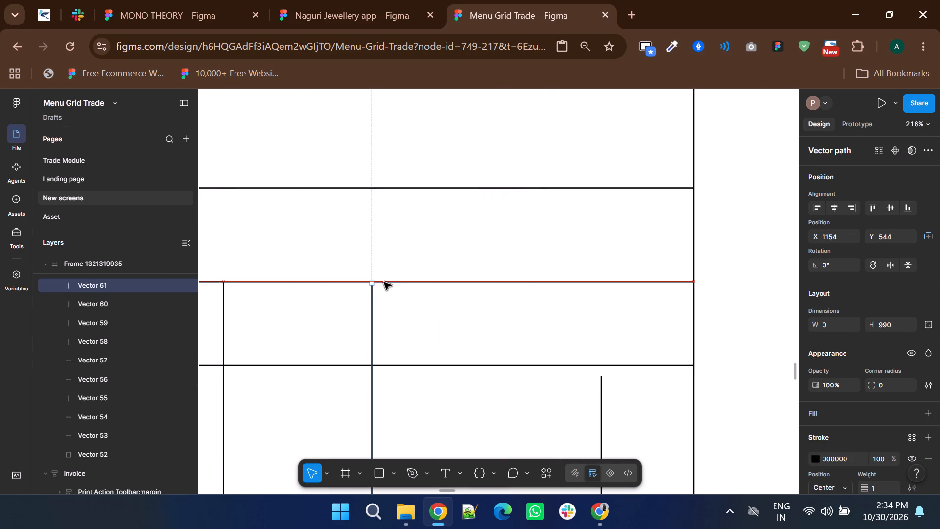
Extend the upper end of the vertical line at X 1335 to the horizontal line above the column header row.
{"action": "scroll", "coordinate": [384, 282], "scroll_direction": "down", "scroll_amount": 2, "text": "shift"}
{"action": "left_click", "coordinate": [461, 390]}
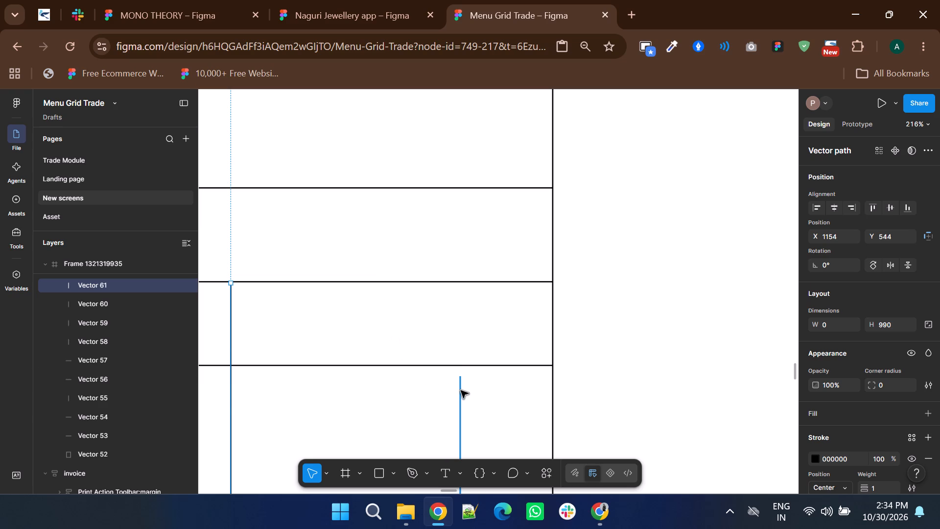
{"action": "left_click_drag", "start_coordinate": [462, 372], "coordinate": [470, 274], "text": "shift"}
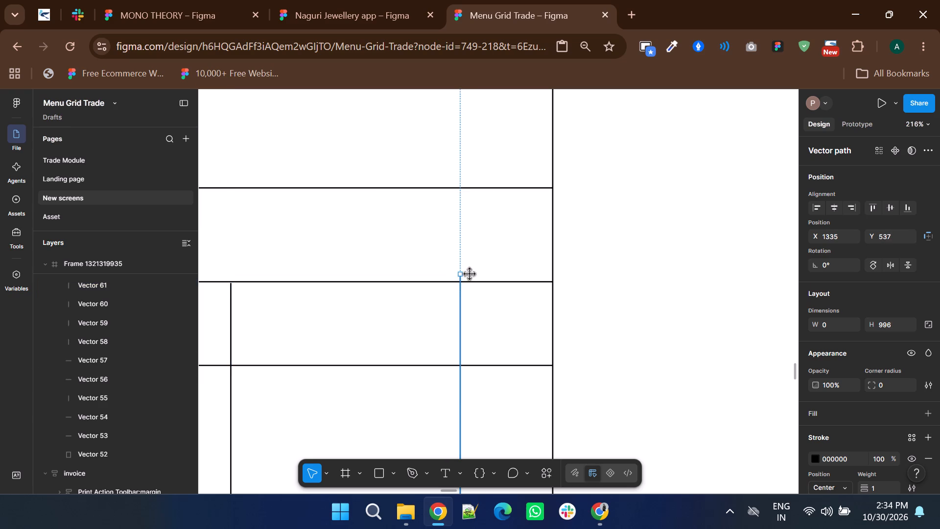
{"action": "left_click_drag", "start_coordinate": [470, 274], "coordinate": [472, 282], "text": "shift"}
{"action": "double_click", "coordinate": [611, 313]}
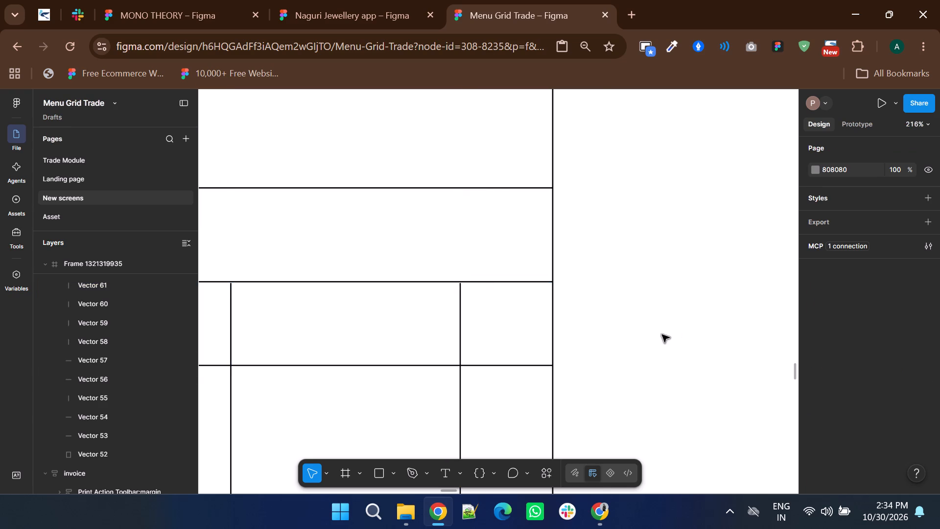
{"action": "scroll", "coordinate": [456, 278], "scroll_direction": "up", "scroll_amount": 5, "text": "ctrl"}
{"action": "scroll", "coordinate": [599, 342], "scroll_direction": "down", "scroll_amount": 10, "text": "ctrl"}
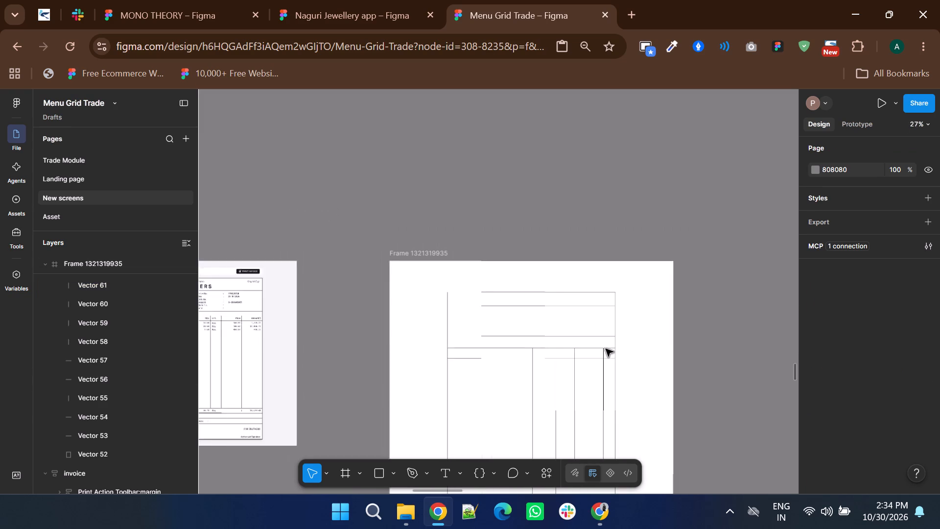
Extend the upper end of the vertical line at X 1335 to the header line at Y 543, giving a height of 991.
{"action": "scroll", "coordinate": [606, 349], "scroll_direction": "down", "scroll_amount": 3, "text": "ctrl"}
{"action": "scroll", "coordinate": [606, 349], "scroll_direction": "up", "scroll_amount": 1, "text": "shift"}
{"action": "scroll", "coordinate": [604, 352], "scroll_direction": "down", "scroll_amount": 2, "text": "shift"}
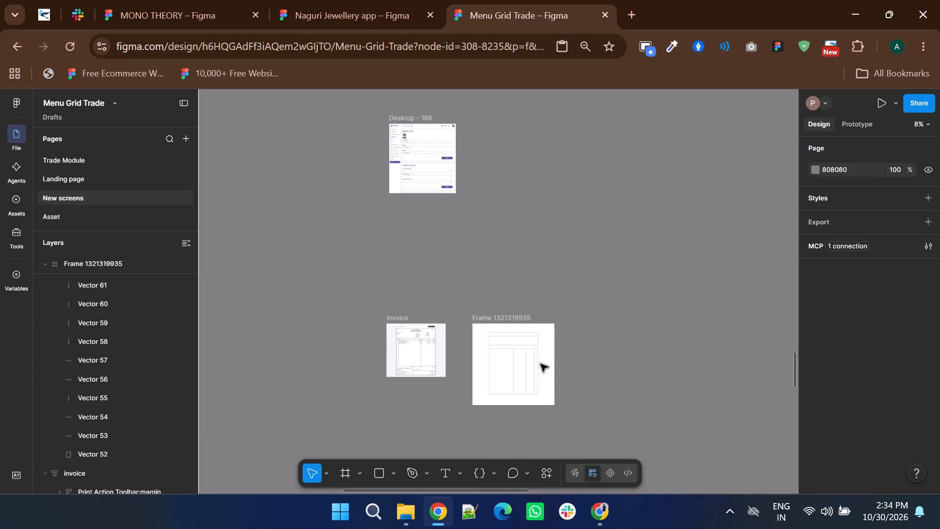
{"action": "scroll", "coordinate": [539, 357], "scroll_direction": "up", "scroll_amount": 5, "text": "ctrl"}
{"action": "scroll", "coordinate": [510, 292], "scroll_direction": "up", "scroll_amount": 7, "text": "ctrl"}
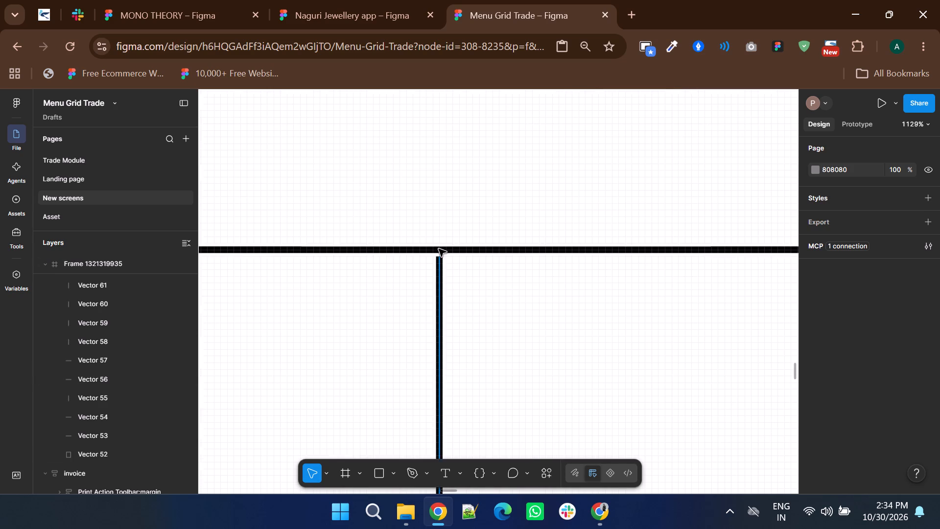
{"action": "scroll", "coordinate": [439, 247], "scroll_direction": "up", "scroll_amount": 5, "text": "ctrl"}
{"action": "left_click", "coordinate": [448, 341]}
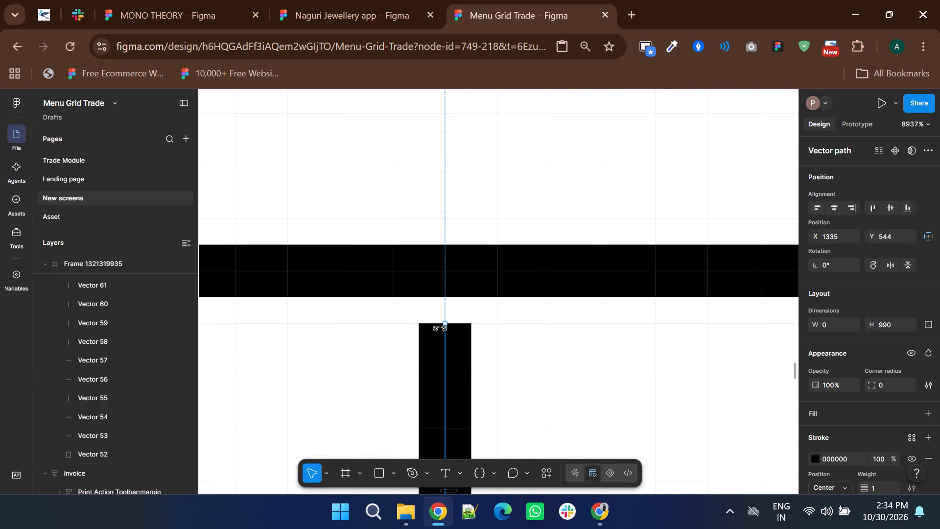
{"action": "left_click_drag", "start_coordinate": [444, 325], "coordinate": [448, 287]}
Extend the upper end of the vertical line at X 1154 to the header line at Y 543, giving a height of 991.
{"action": "scroll", "coordinate": [553, 315], "scroll_direction": "down", "scroll_amount": 4, "text": "ctrl"}
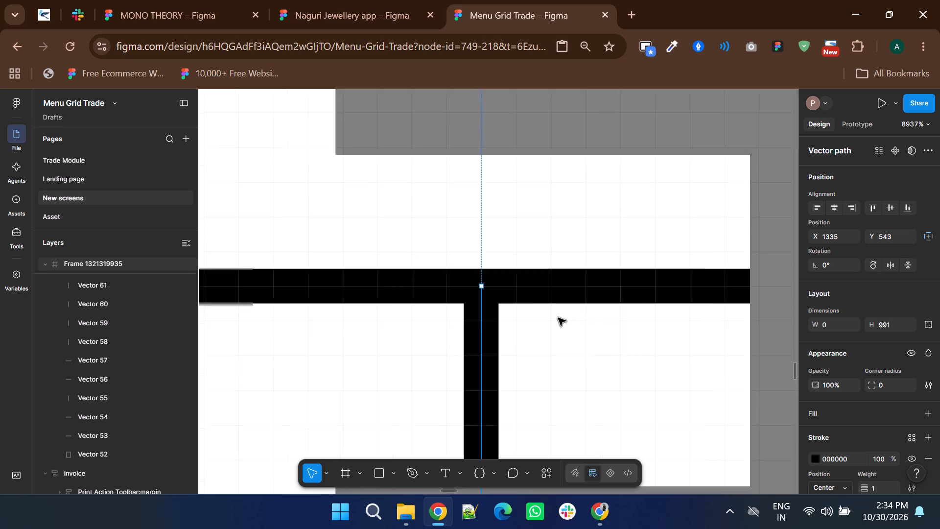
{"action": "scroll", "coordinate": [558, 318], "scroll_direction": "down", "scroll_amount": 2, "text": "ctrl"}
{"action": "scroll", "coordinate": [474, 320], "scroll_direction": "up", "scroll_amount": 17, "text": "shift"}
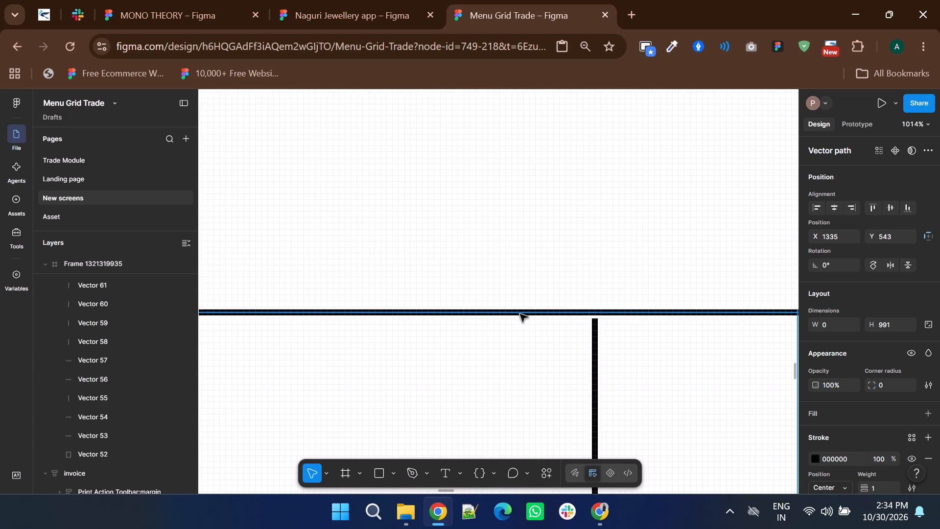
{"action": "scroll", "coordinate": [596, 314], "scroll_direction": "up", "scroll_amount": 6, "text": "ctrl"}
{"action": "left_click", "coordinate": [584, 385]}
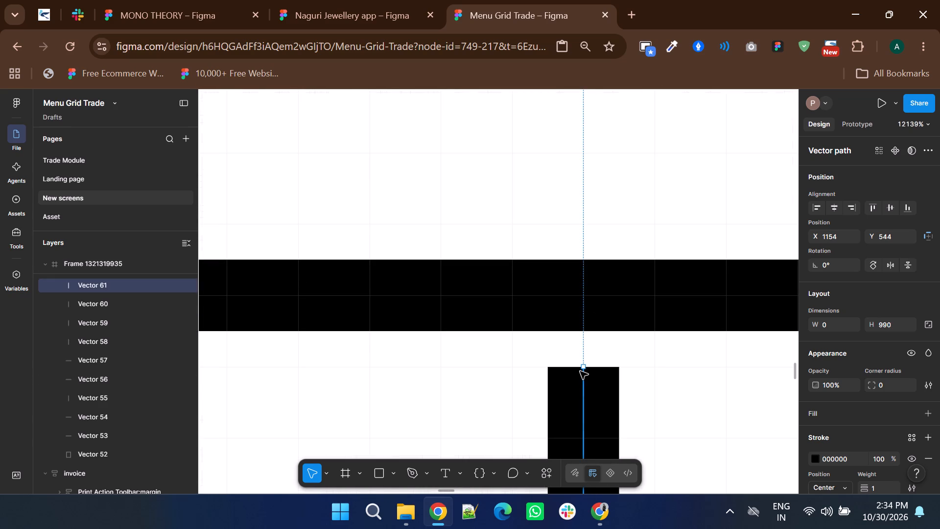
{"action": "left_click_drag", "start_coordinate": [583, 370], "coordinate": [584, 288]}
Extend the lower end of the vertical line at X 1037 down to the bottom outline, giving a height of 980.
{"action": "scroll", "coordinate": [584, 288], "scroll_direction": "down", "scroll_amount": 7, "text": "ctrl"}
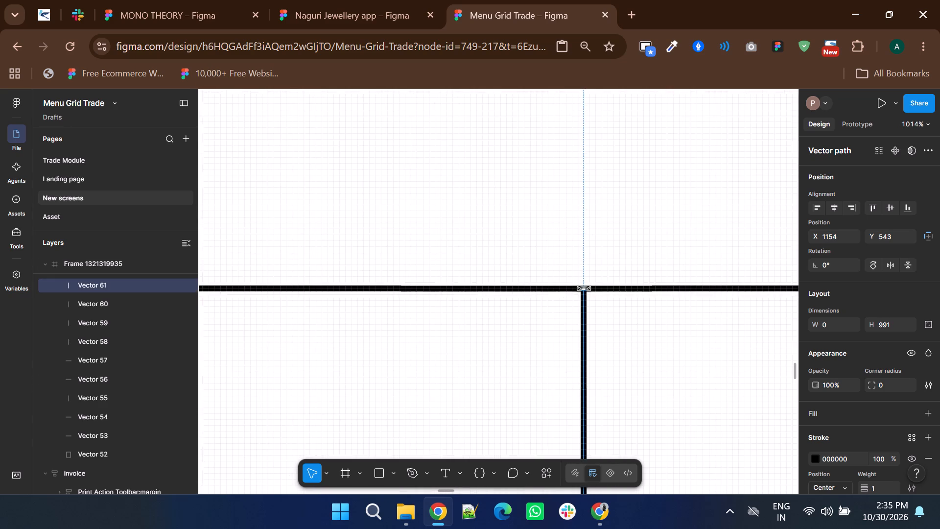
{"action": "scroll", "coordinate": [584, 288], "scroll_direction": "down", "scroll_amount": 5, "text": "ctrl"}
{"action": "scroll", "coordinate": [495, 283], "scroll_direction": "up", "scroll_amount": 7, "text": "ctrl"}
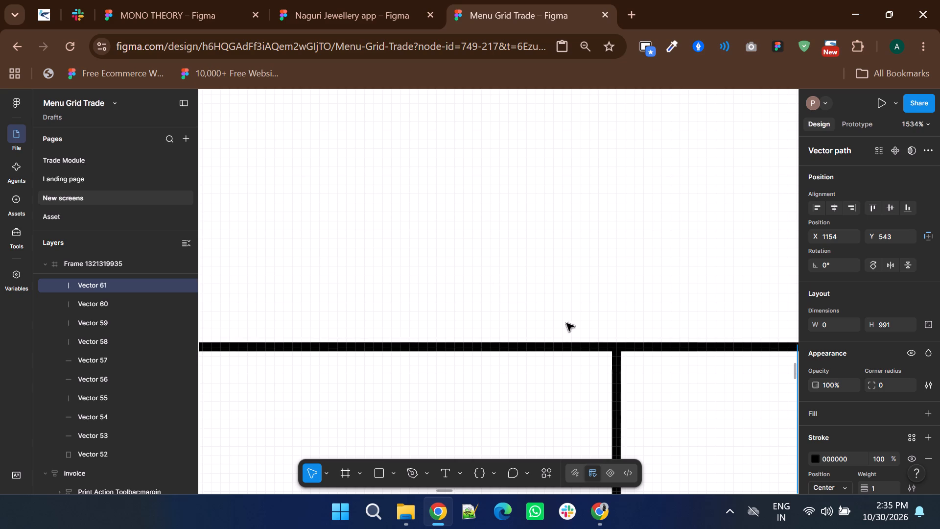
{"action": "scroll", "coordinate": [567, 324], "scroll_direction": "down", "scroll_amount": 3, "text": "ctrl"}
{"action": "scroll", "coordinate": [540, 335], "scroll_direction": "up", "scroll_amount": 3, "text": "shift"}
{"action": "scroll", "coordinate": [540, 335], "scroll_direction": "down", "scroll_amount": 10, "text": "ctrl"}
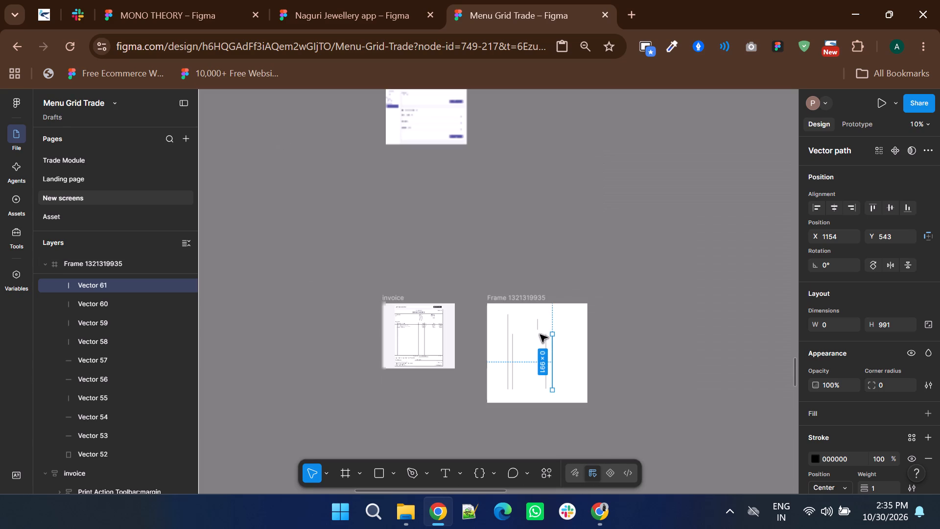
{"action": "scroll", "coordinate": [545, 393], "scroll_direction": "up", "scroll_amount": 8, "text": "ctrl"}
{"action": "scroll", "coordinate": [555, 322], "scroll_direction": "up", "scroll_amount": 5, "text": "ctrl"}
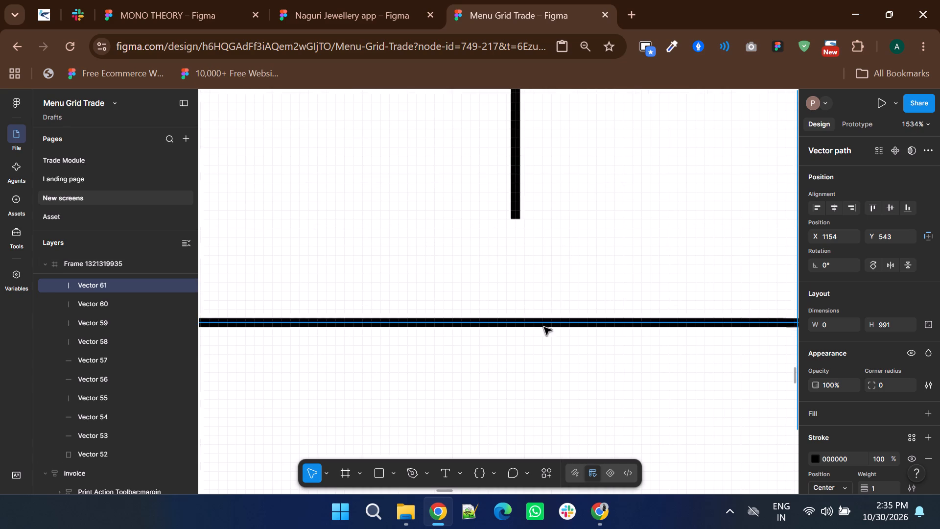
{"action": "scroll", "coordinate": [515, 359], "scroll_direction": "down", "scroll_amount": 3, "text": "ctrl"}
{"action": "left_click", "coordinate": [516, 307], "text": "ctrl"}
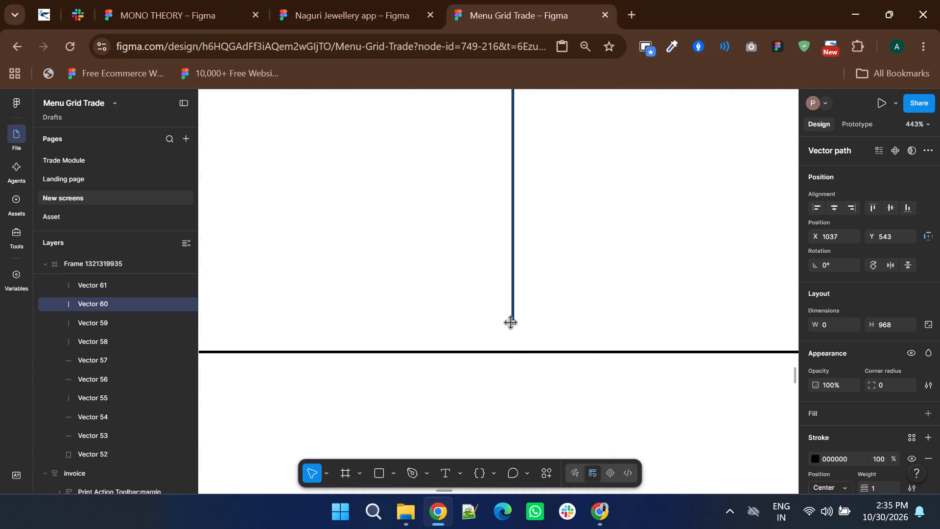
{"action": "left_click_drag", "start_coordinate": [511, 322], "coordinate": [515, 351]}
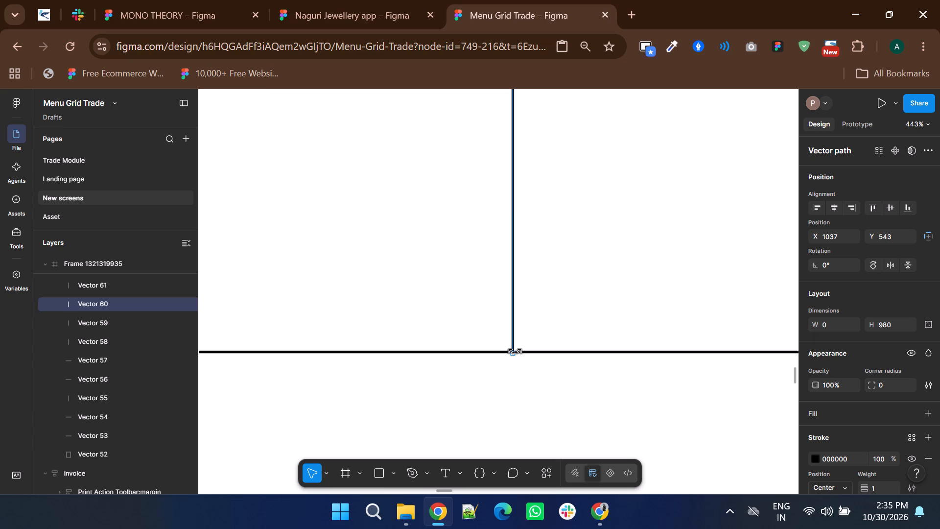
Shorten the lower end of the vertical line at X 1154 to the bottom outline, giving a height of 980.
{"action": "scroll", "coordinate": [515, 351], "scroll_direction": "up", "scroll_amount": 6, "text": "ctrl"}
{"action": "scroll", "coordinate": [515, 351], "scroll_direction": "down", "scroll_amount": 20, "text": "ctrl"}
{"action": "scroll", "coordinate": [515, 351], "scroll_direction": "down", "scroll_amount": 5, "text": "ctrl"}
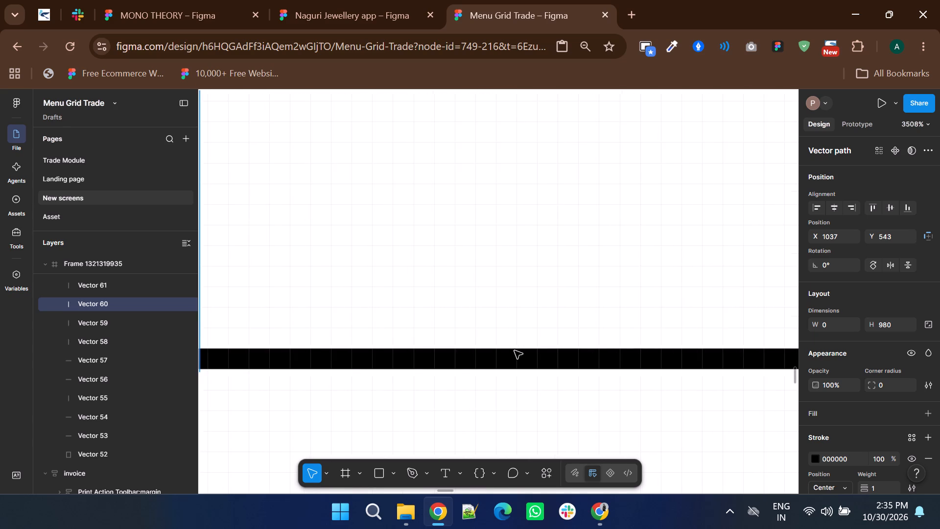
{"action": "scroll", "coordinate": [515, 351], "scroll_direction": "down", "scroll_amount": 20, "text": "ctrl"}
{"action": "scroll", "coordinate": [515, 351], "scroll_direction": "down", "scroll_amount": 2}
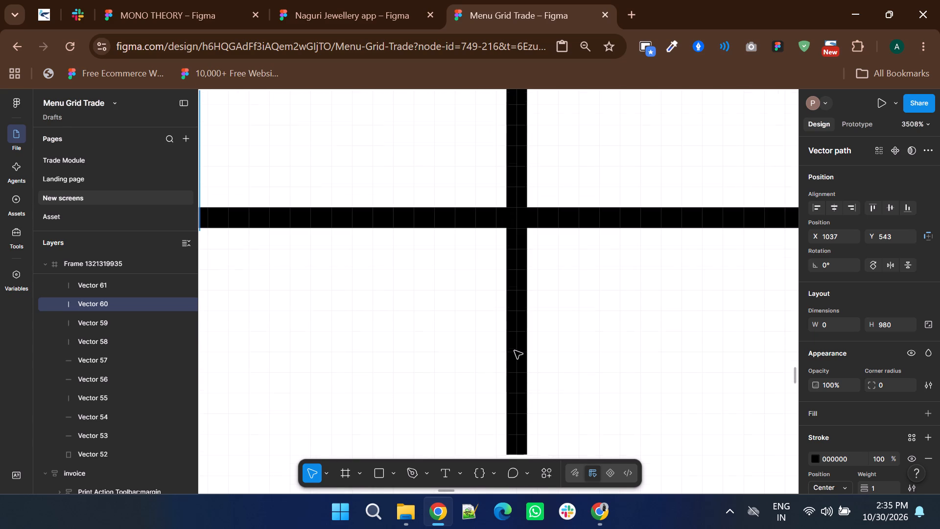
{"action": "left_click", "coordinate": [517, 436]}
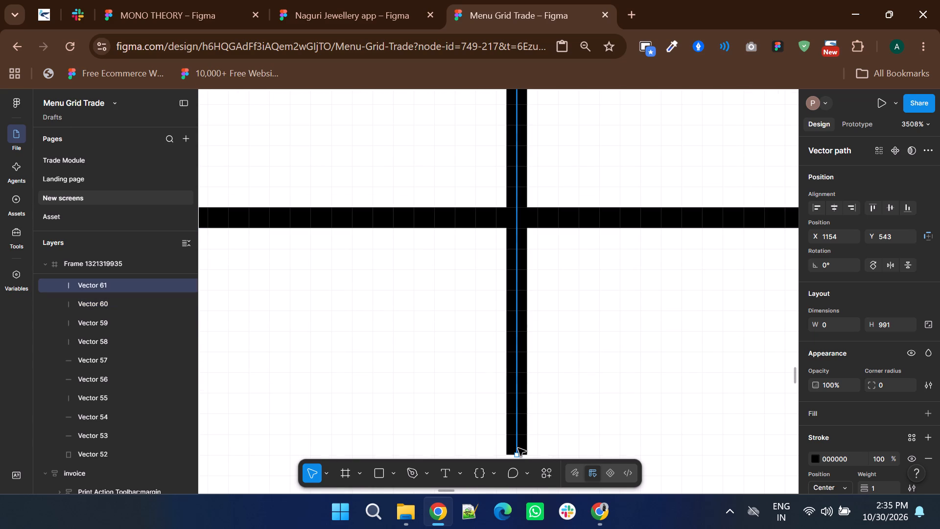
{"action": "left_click_drag", "start_coordinate": [518, 450], "coordinate": [533, 235]}
{"action": "scroll", "coordinate": [536, 346], "scroll_direction": "down", "scroll_amount": 4, "text": "ctrl"}
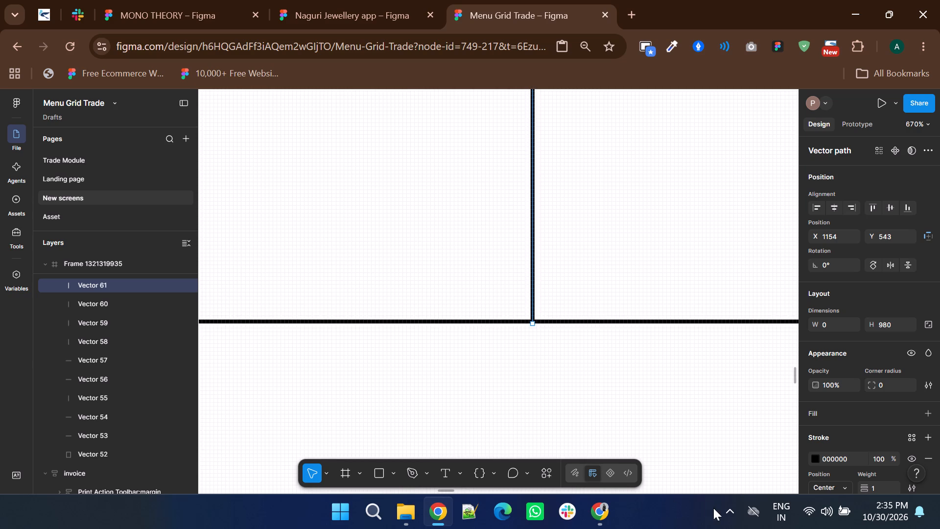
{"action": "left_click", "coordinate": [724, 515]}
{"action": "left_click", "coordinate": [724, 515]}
Shorten the lower end of the vertical line at X 1335 to the bottom outline, giving a height of 980, and deselect it.
{"action": "scroll", "coordinate": [540, 405], "scroll_direction": "down", "scroll_amount": 7, "text": "ctrl"}
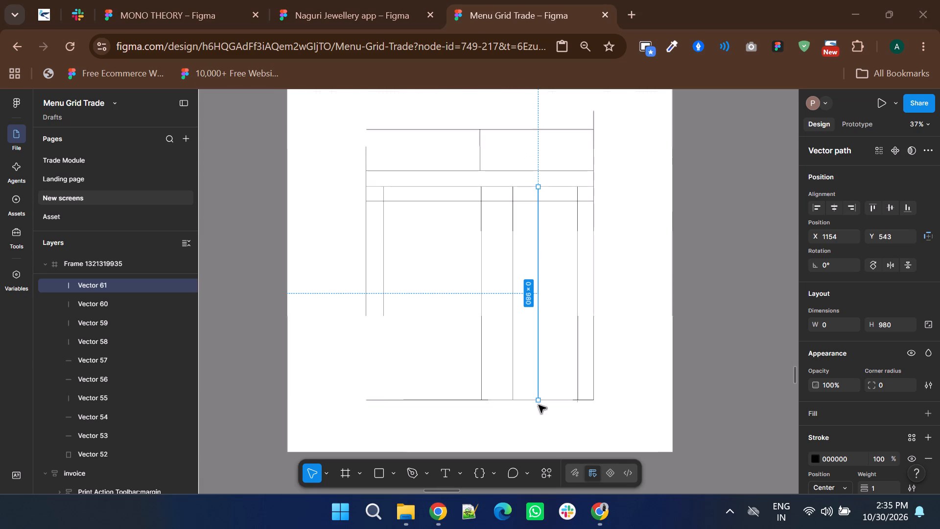
{"action": "scroll", "coordinate": [579, 403], "scroll_direction": "up", "scroll_amount": 7, "text": "ctrl"}
{"action": "left_click", "coordinate": [538, 377]}
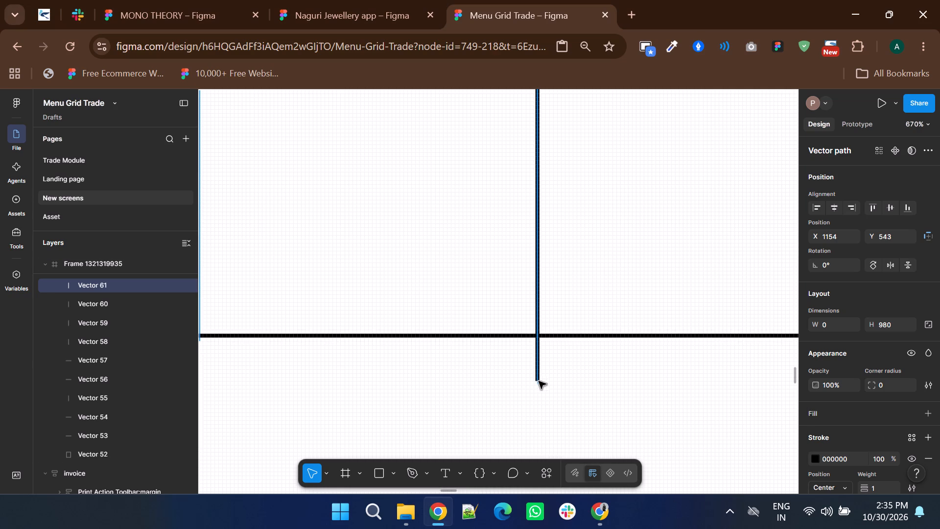
{"action": "left_click_drag", "start_coordinate": [539, 382], "coordinate": [539, 338], "text": "shift"}
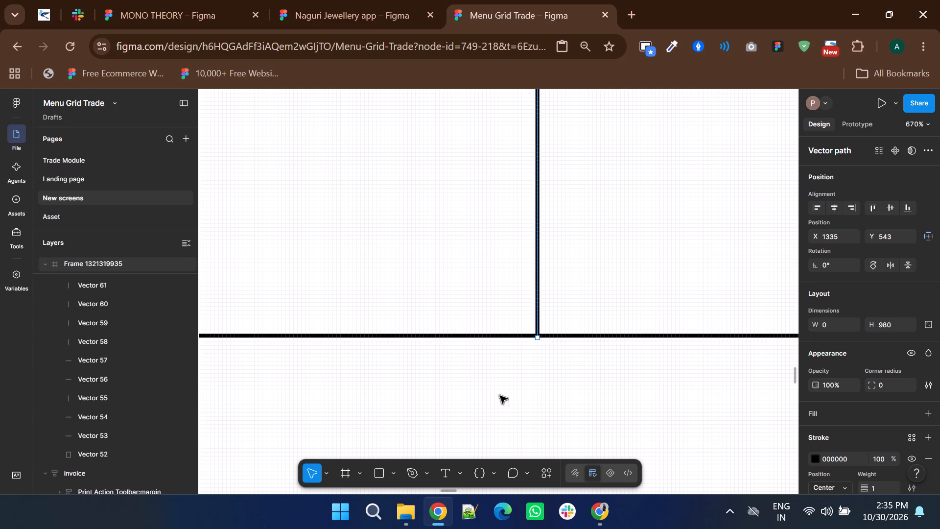
{"action": "scroll", "coordinate": [497, 400], "scroll_direction": "down", "scroll_amount": 7, "text": "ctrl"}
{"action": "left_click", "coordinate": [561, 387]}
{"action": "scroll", "coordinate": [562, 386], "scroll_direction": "up", "scroll_amount": 2}
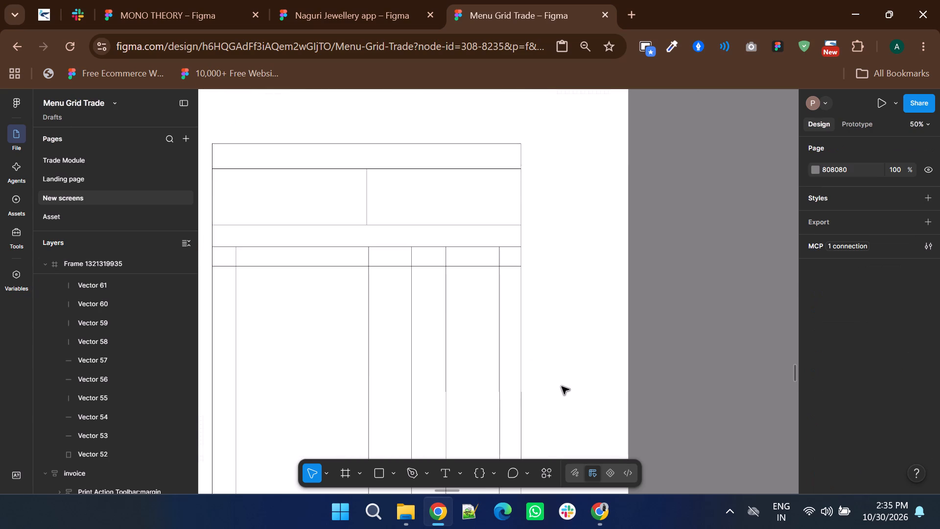
Look up Cricbuzz in a new browser tab and read the New Zealand vs India 4th T20I live score and commentary.
{"action": "left_click", "coordinate": [627, 10]}
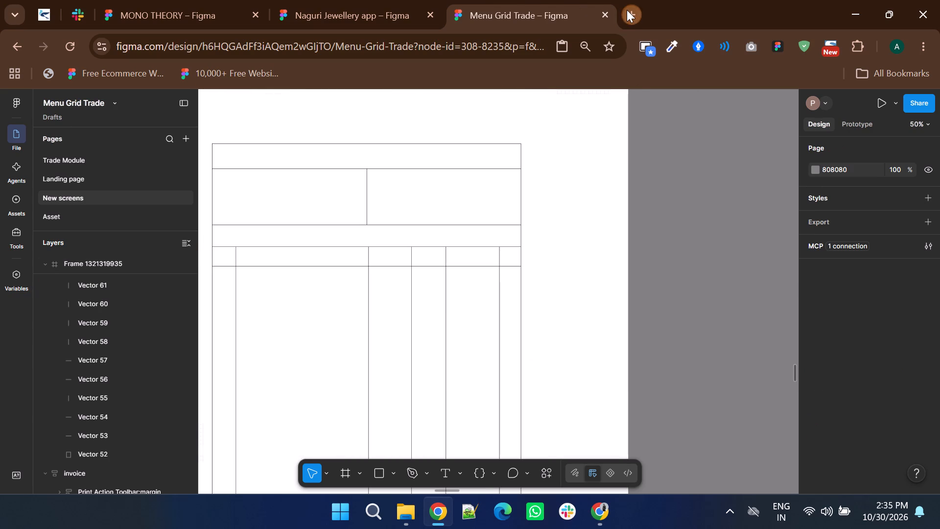
{"action": "left_click", "coordinate": [358, 252]}
{"action": "left_click", "coordinate": [325, 289]}
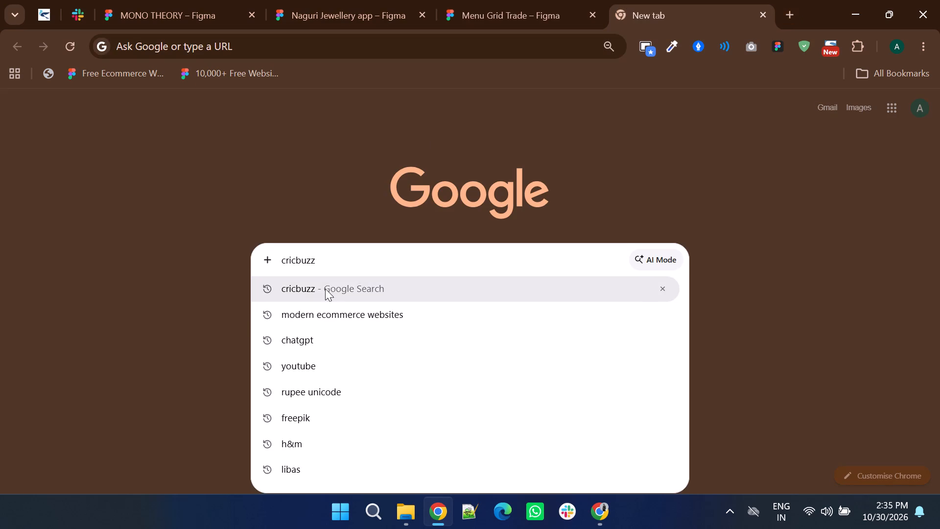
{"action": "left_click", "coordinate": [235, 212]}
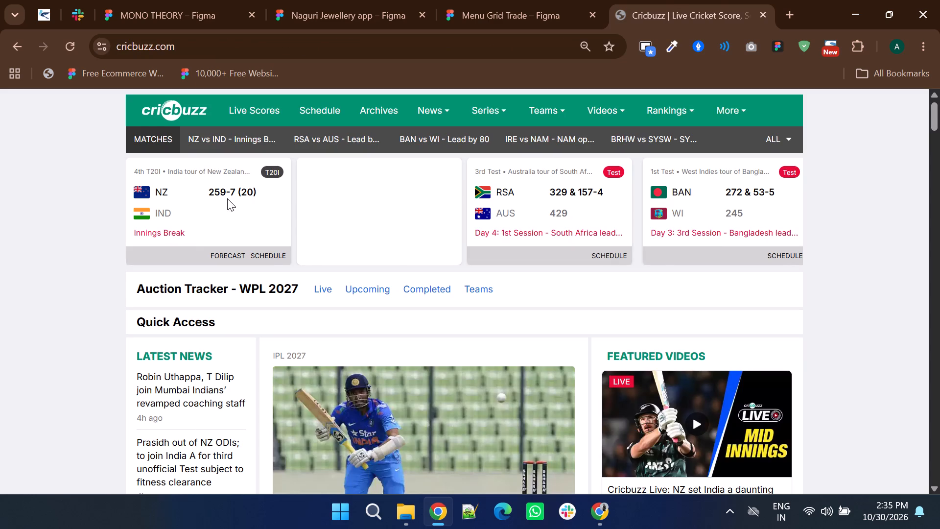
{"action": "left_click", "coordinate": [222, 193]}
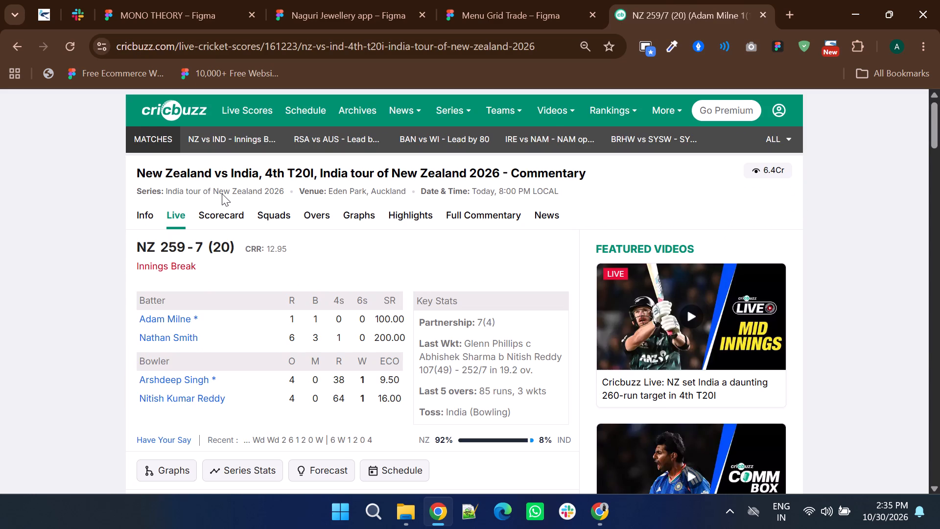
{"action": "scroll", "coordinate": [222, 193], "scroll_direction": "down", "scroll_amount": 1}
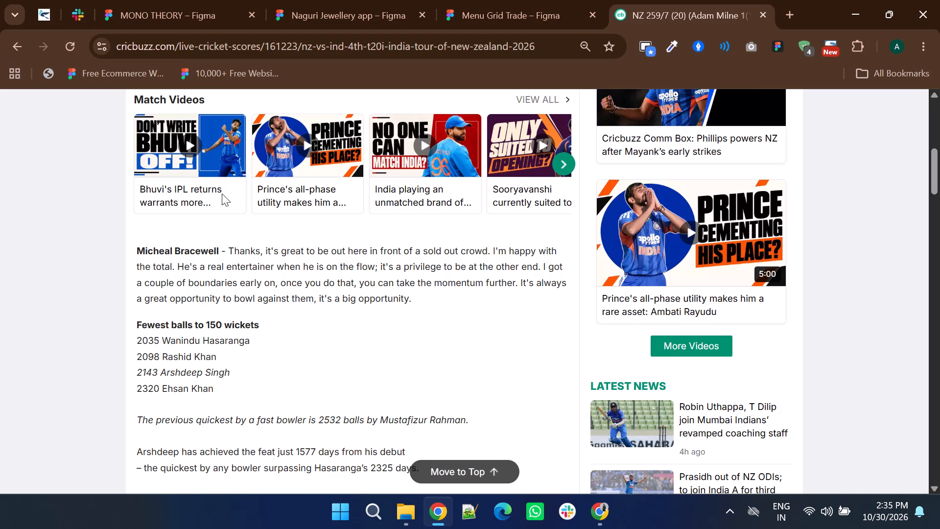
{"action": "scroll", "coordinate": [222, 193], "scroll_direction": "up", "scroll_amount": 9}
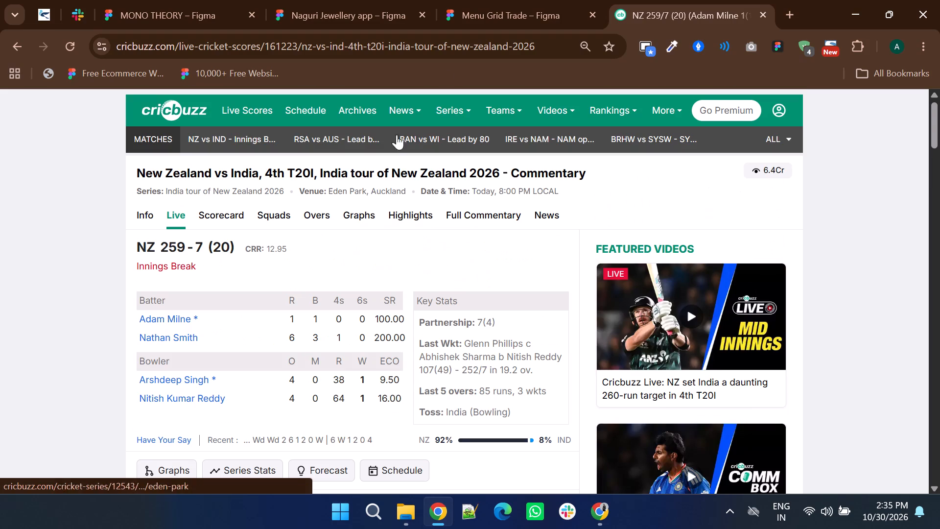
Back in the Menu Grid Trade file, add the text "Brothers" in the top row of the line layout.
{"action": "left_click", "coordinate": [280, 0]}
{"action": "left_click", "coordinate": [196, 8]}
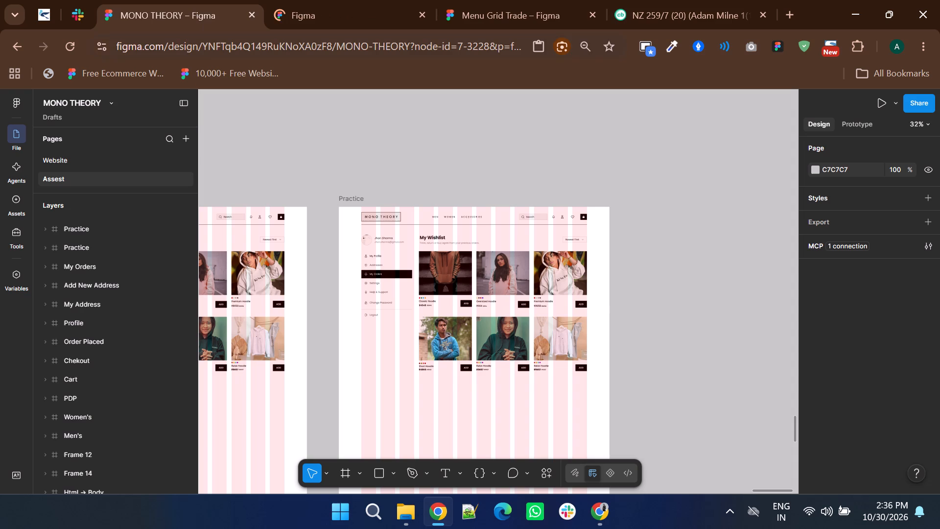
{"action": "left_click", "coordinate": [515, 0]}
{"action": "scroll", "coordinate": [608, 273], "scroll_direction": "down", "scroll_amount": 2, "text": "ctrl"}
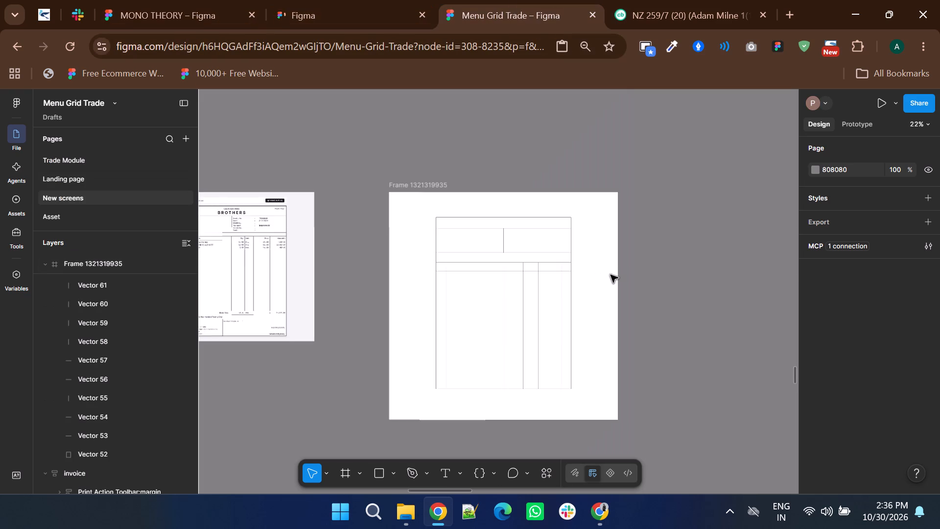
{"action": "scroll", "coordinate": [611, 275], "scroll_direction": "up", "scroll_amount": 1, "text": "shift"}
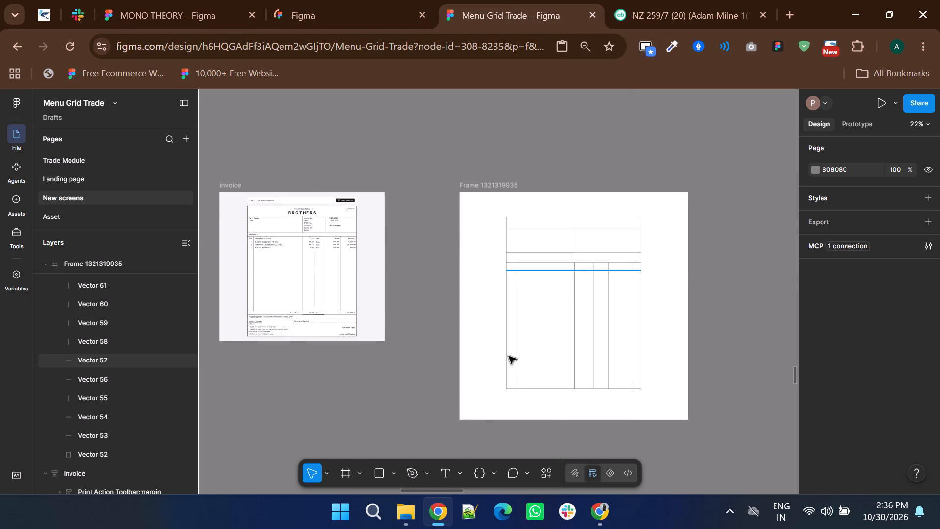
{"action": "left_click", "coordinate": [447, 471]}
{"action": "left_click", "coordinate": [572, 222]}
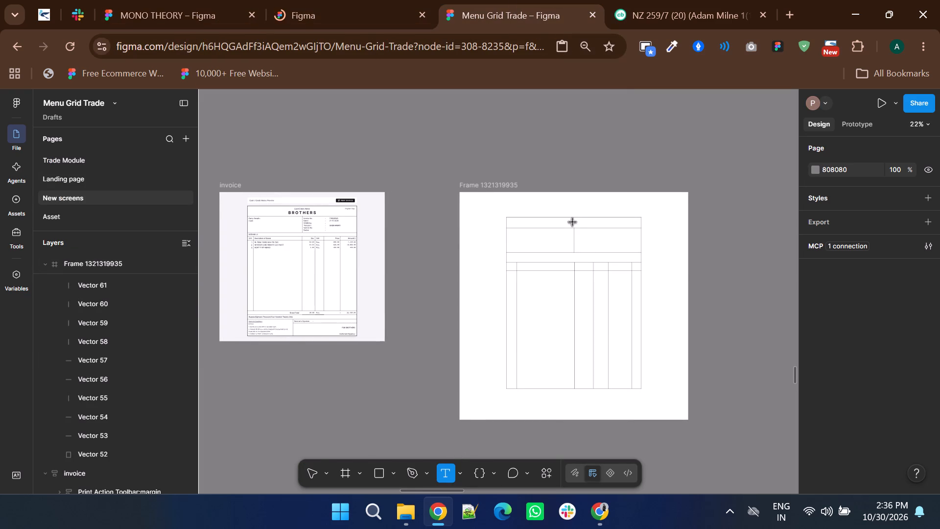
{"action": "key", "text": "shift+b"}
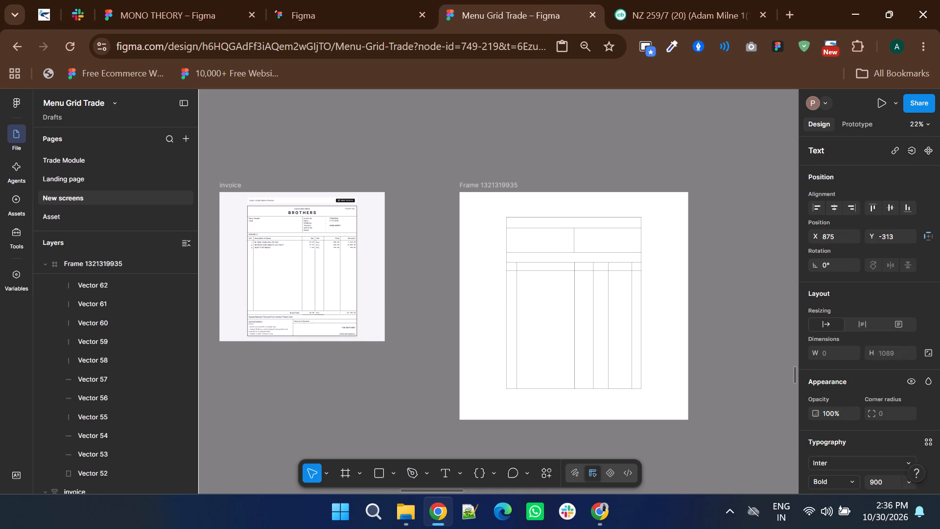
{"action": "type", "text": "rothers"}
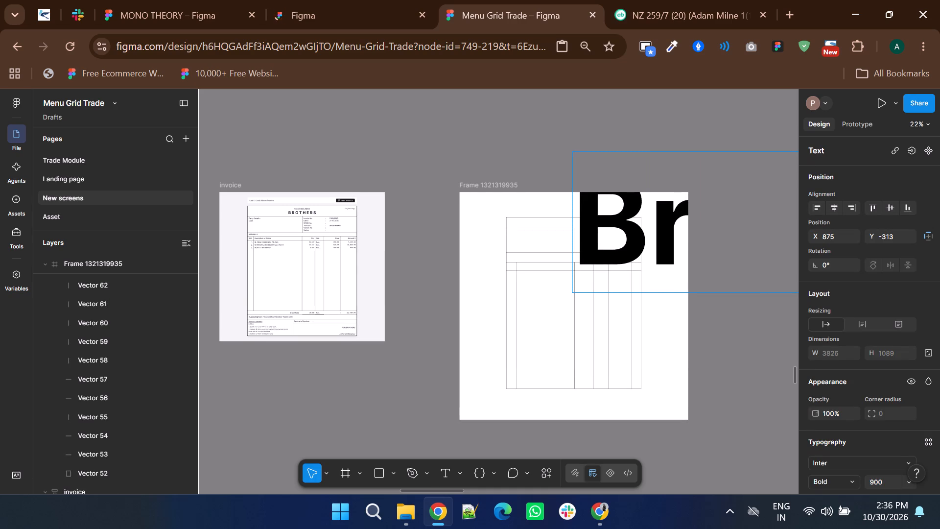
{"action": "left_click", "coordinate": [517, 169]}
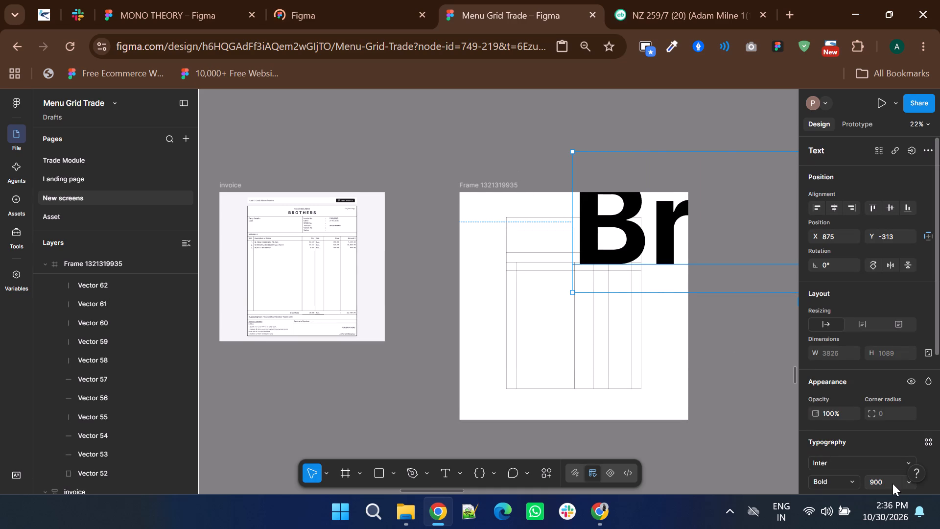
Reduce the font size of the Brothers text to 58.
{"action": "left_click", "coordinate": [893, 483]}
{"action": "key", "text": "Down"}
{"action": "key", "text": "Down"}
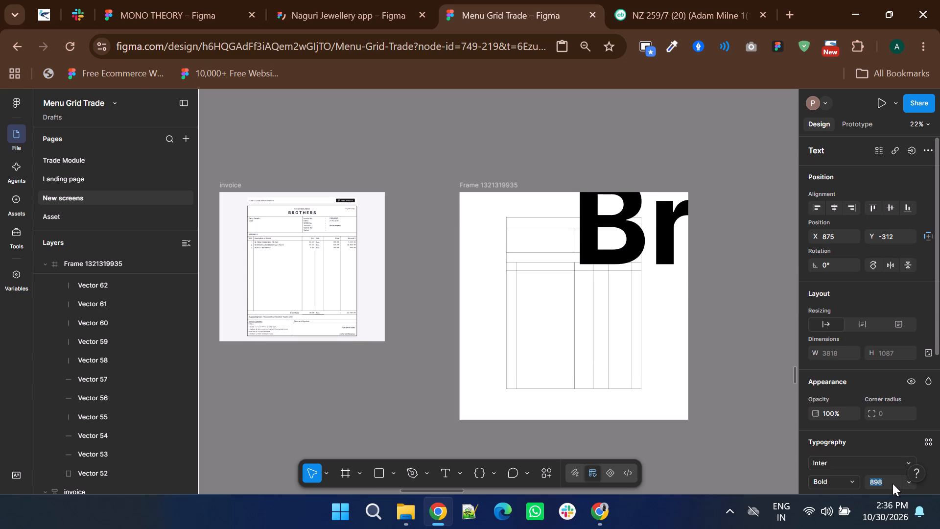
{"action": "key", "text": "shift+Down"}
{"action": "key", "text": "shift+Down"}
{"action": "key", "text": "shift+Down"}
{"action": "key", "text": "shift+Down"}
{"action": "key", "text": "shift+Down"}
{"action": "key", "text": "shift+Down"}
{"action": "key", "text": "shift+Down"}
{"action": "key", "text": "shift+Down"}
{"action": "key", "text": "shift+Down"}
{"action": "key", "text": "shift+Down"}
{"action": "key", "text": "shift+Down"}
{"action": "key", "text": "shift+Down"}
{"action": "key", "text": "shift+Down"}
{"action": "key", "text": "shift+Down"}
{"action": "key", "text": "shift+Down"}
{"action": "key", "text": "shift+Down"}
{"action": "key", "text": "shift+Down"}
{"action": "key", "text": "shift+Down"}
{"action": "key", "text": "shift+Down"}
{"action": "key", "text": "shift+Down"}
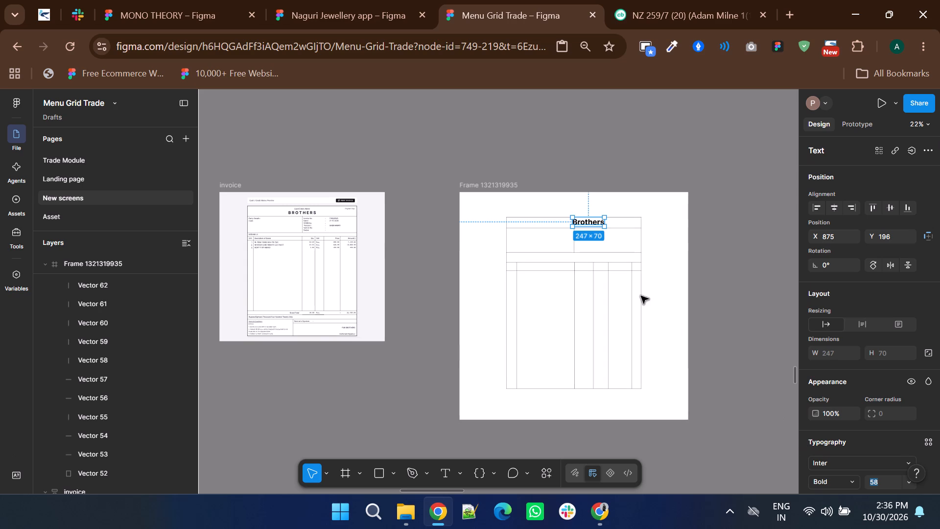
Move the Brothers text to X 774, Y 208, near the middle of the layout's top row.
{"action": "scroll", "coordinate": [608, 205], "scroll_direction": "up", "scroll_amount": 4, "text": "ctrl"}
{"action": "scroll", "coordinate": [611, 304], "scroll_direction": "up", "scroll_amount": 3, "text": "shift"}
{"action": "left_click_drag", "start_coordinate": [731, 283], "coordinate": [677, 291]}
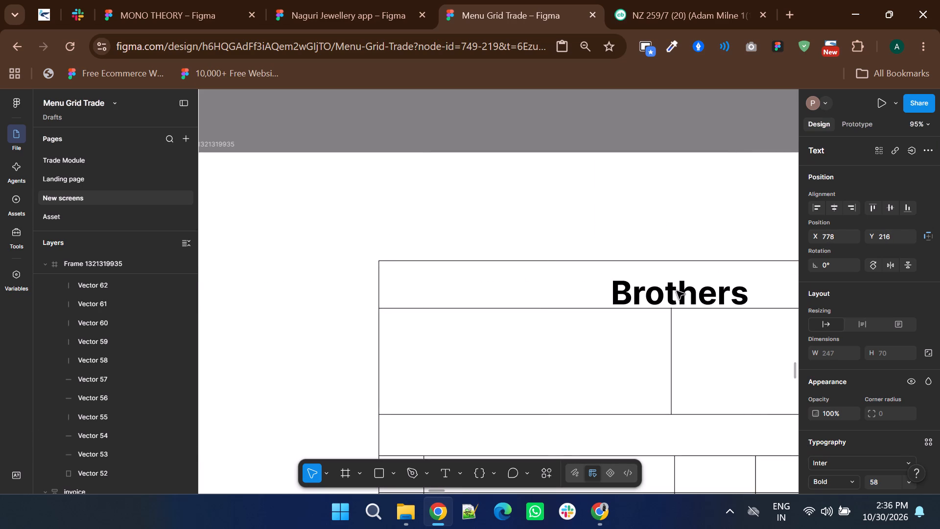
{"action": "left_click_drag", "start_coordinate": [677, 291], "coordinate": [674, 289]}
{"action": "scroll", "coordinate": [671, 290], "scroll_direction": "down", "scroll_amount": 3, "text": "shift"}
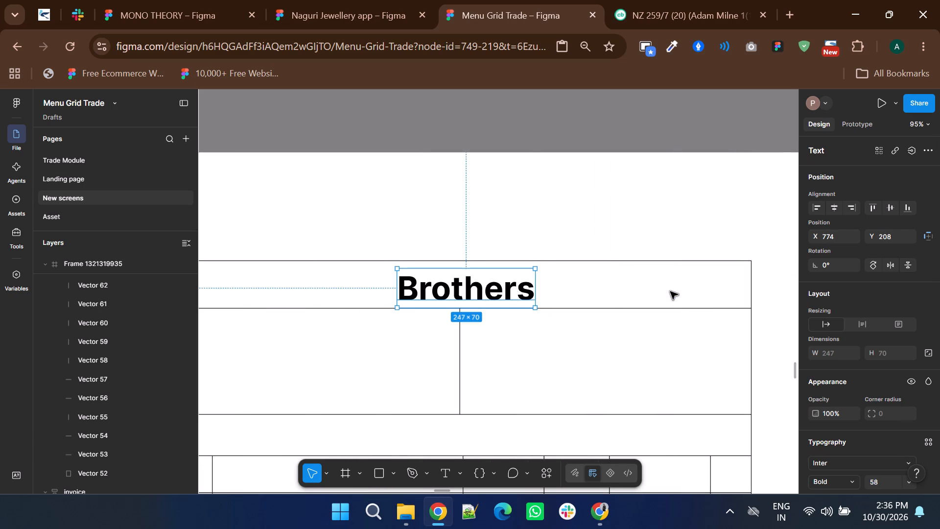
Open the additional type settings for the Brothers text.
{"action": "scroll", "coordinate": [676, 312], "scroll_direction": "down", "scroll_amount": 3, "text": "ctrl"}
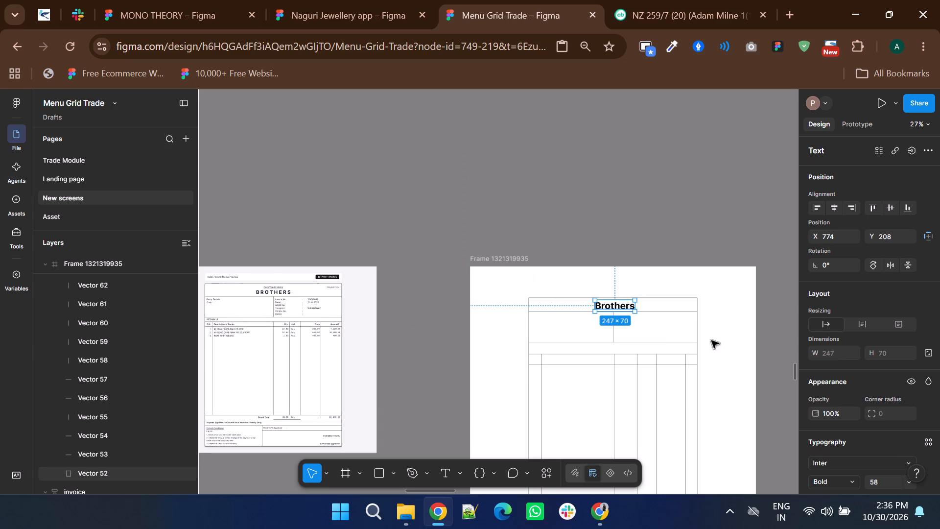
{"action": "scroll", "coordinate": [939, 401], "scroll_direction": "down", "scroll_amount": 2}
{"action": "left_click", "coordinate": [927, 327]}
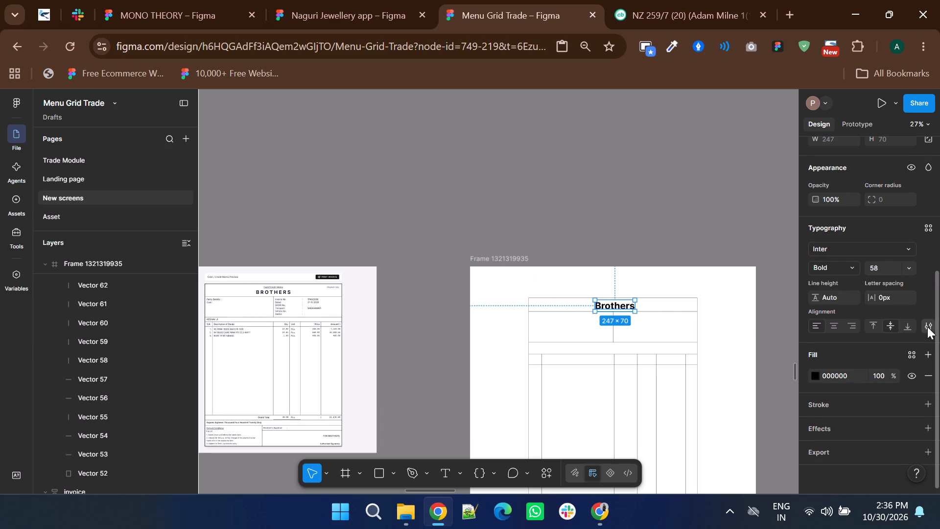
Change the Brothers text in the line layout's top row to uppercase.
{"action": "left_click", "coordinate": [741, 342]}
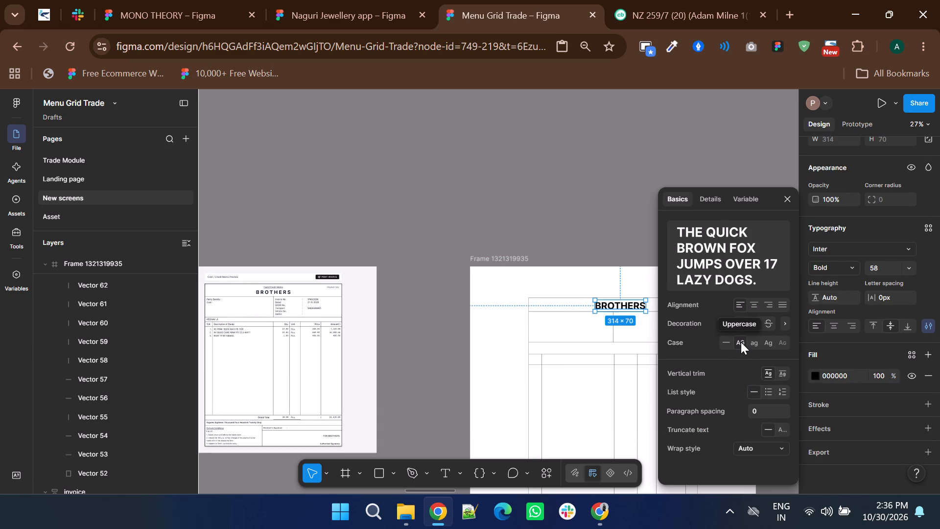
{"action": "left_click", "coordinate": [605, 246]}
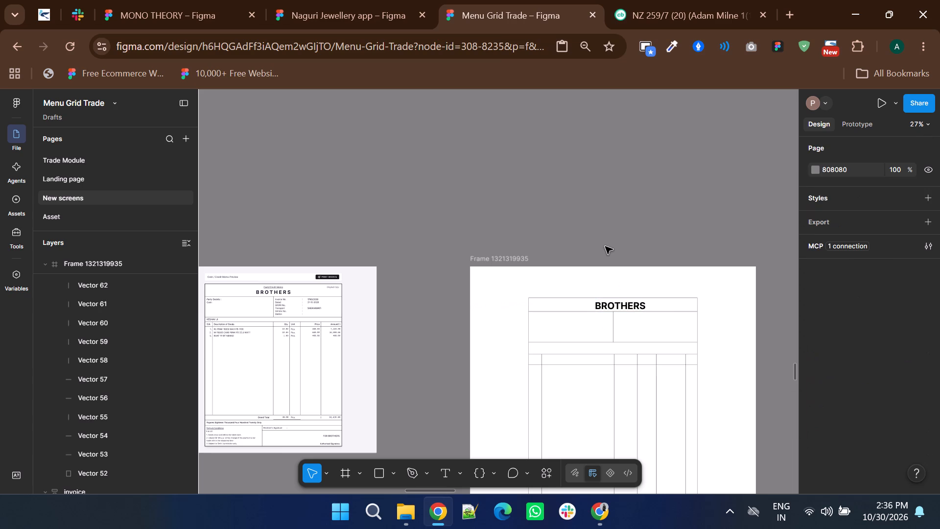
Check the Brothers heading in the existing invoice, and reduce the new layout's Brothers text to the matching font size of 30.
{"action": "scroll", "coordinate": [643, 338], "scroll_direction": "up", "scroll_amount": 4, "text": "shift"}
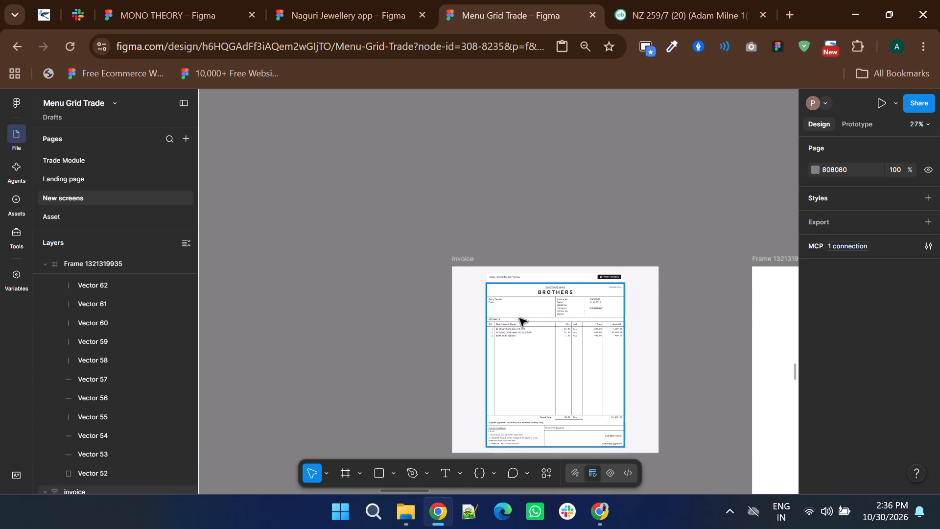
{"action": "left_click", "coordinate": [539, 295], "text": "ctrl"}
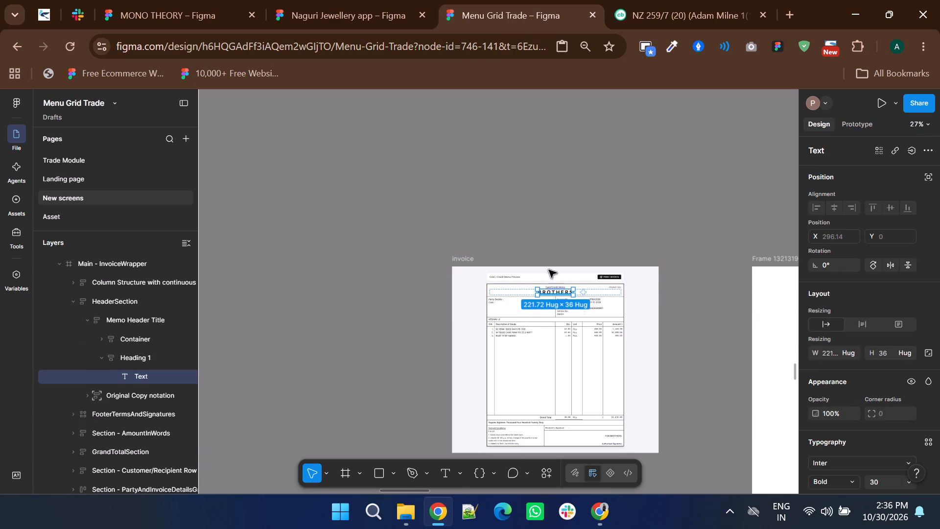
{"action": "left_click", "coordinate": [555, 214]}
{"action": "scroll", "coordinate": [555, 214], "scroll_direction": "down", "scroll_amount": 6, "text": "shift"}
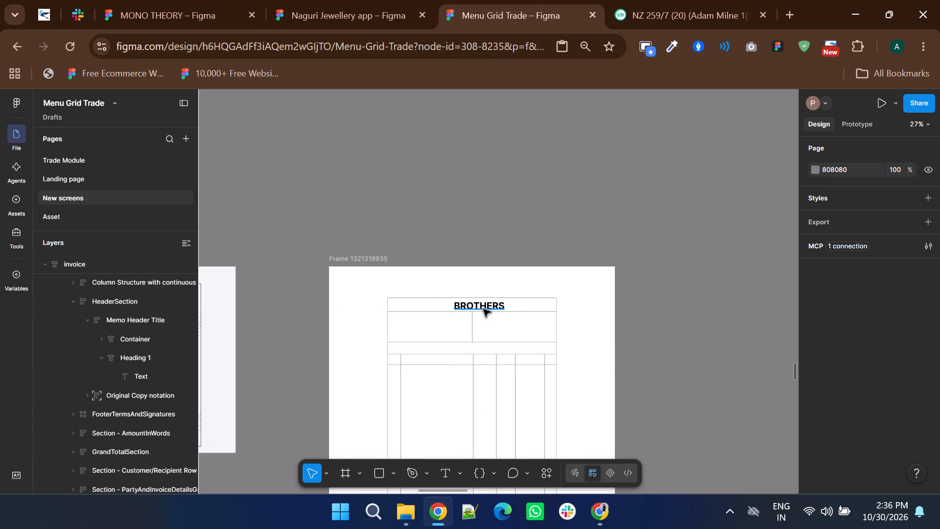
{"action": "left_click", "coordinate": [481, 305], "text": "ctrl"}
{"action": "left_click", "coordinate": [893, 484]}
{"action": "key", "text": "Down"}
{"action": "key", "text": "Down"}
{"action": "key", "text": "Down"}
{"action": "key", "text": "Down"}
{"action": "key", "text": "Down"}
{"action": "key", "text": "Down"}
{"action": "key", "text": "Down"}
{"action": "key", "text": "Down"}
{"action": "key", "text": "Down"}
{"action": "key", "text": "Down"}
{"action": "key", "text": "Down"}
{"action": "key", "text": "Down"}
{"action": "key", "text": "Down"}
{"action": "key", "text": "Down"}
{"action": "key", "text": "Down"}
{"action": "key", "text": "Down"}
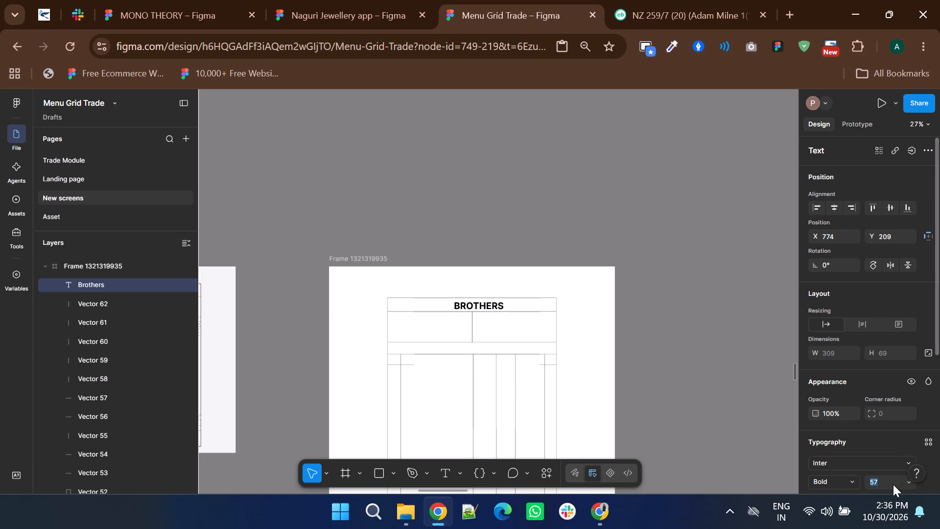
{"action": "key", "text": "Down"}
{"action": "key", "text": "Down"}
{"action": "key", "text": "Down"}
{"action": "key", "text": "Down"}
{"action": "key", "text": "Down"}
{"action": "key", "text": "Down"}
{"action": "key", "text": "Down"}
{"action": "key", "text": "Down"}
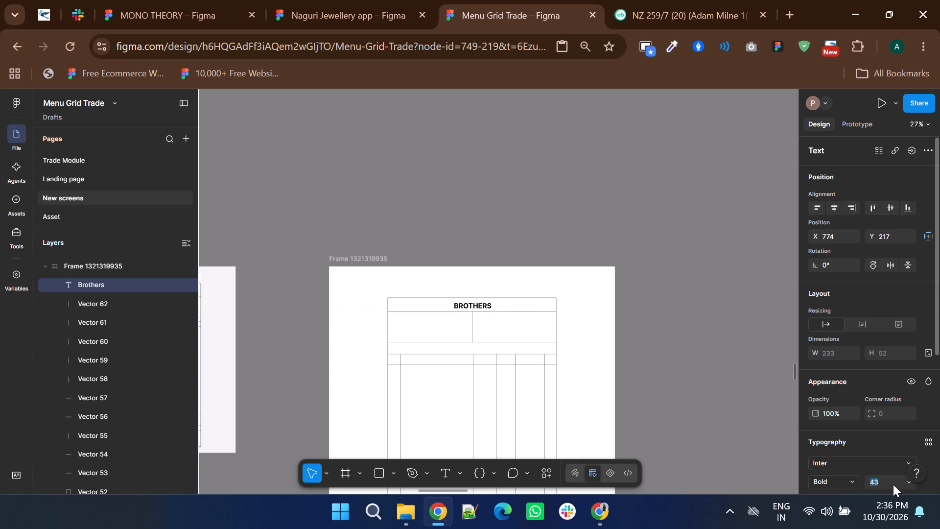
{"action": "key", "text": "Down"}
{"action": "key", "text": "Down"}
{"action": "key", "text": "Down"}
{"action": "key", "text": "Down"}
{"action": "key", "text": "Down"}
{"action": "key", "text": "Down"}
{"action": "key", "text": "Down"}
{"action": "key", "text": "Down"}
{"action": "key", "text": "Down"}
{"action": "key", "text": "Down"}
{"action": "key", "text": "Down"}
{"action": "key", "text": "Down"}
{"action": "key", "text": "Down"}
{"action": "key", "text": "Down"}
{"action": "key", "text": "Down"}
{"action": "key", "text": "Down"}
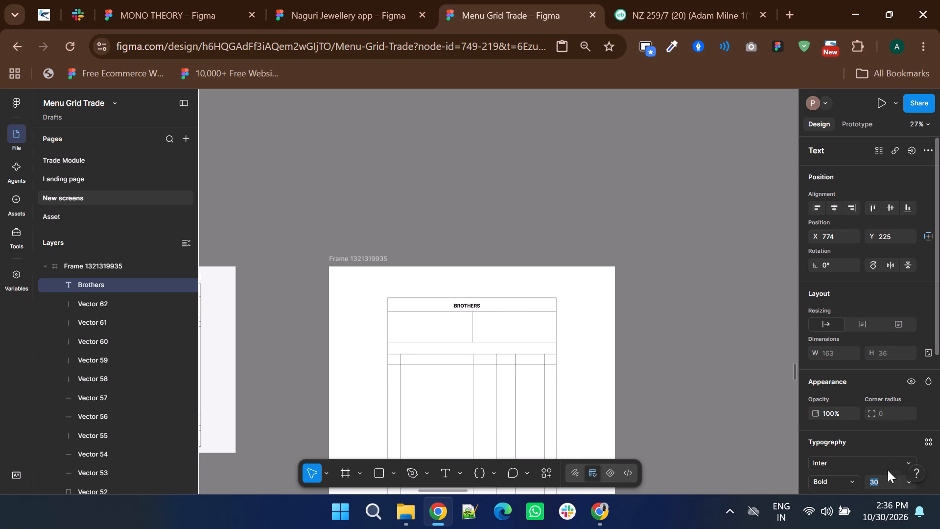
Increase the letter spacing of the new layout's Brothers text to 6 px.
{"action": "scroll", "coordinate": [879, 360], "scroll_direction": "down", "scroll_amount": 1}
{"action": "left_click", "coordinate": [891, 293]}
{"action": "key", "text": "Up"}
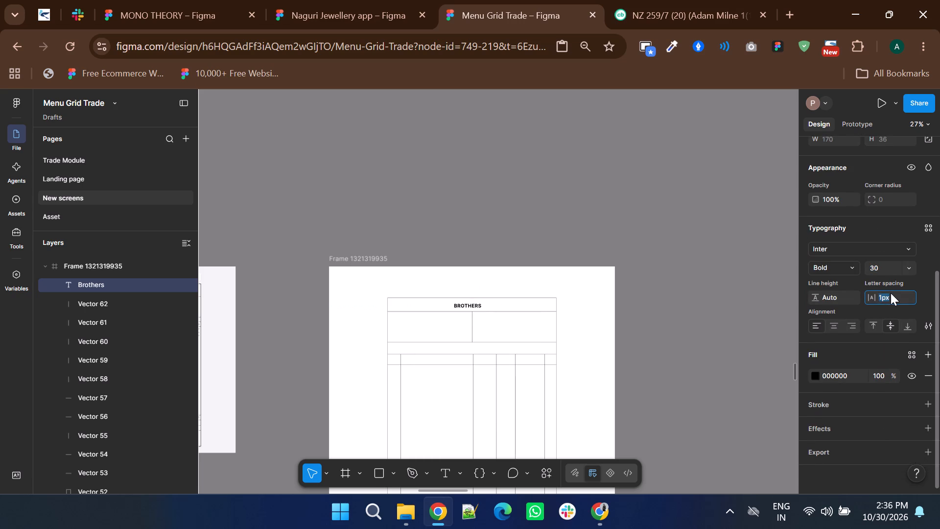
{"action": "key", "text": "Up"}
{"action": "key", "text": "Up"}
{"action": "key", "text": "Up"}
{"action": "key", "text": "Up"}
{"action": "key", "text": "Up"}
{"action": "left_click", "coordinate": [474, 178]}
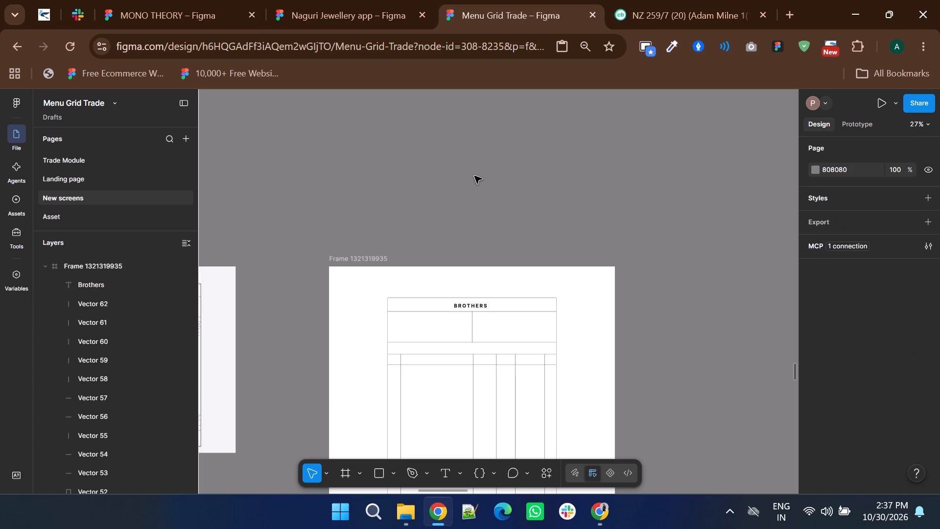
Dismiss the incoming message notification and switch to WhatsApp.
{"action": "scroll", "coordinate": [540, 200], "scroll_direction": "down", "scroll_amount": 1, "text": "ctrl"}
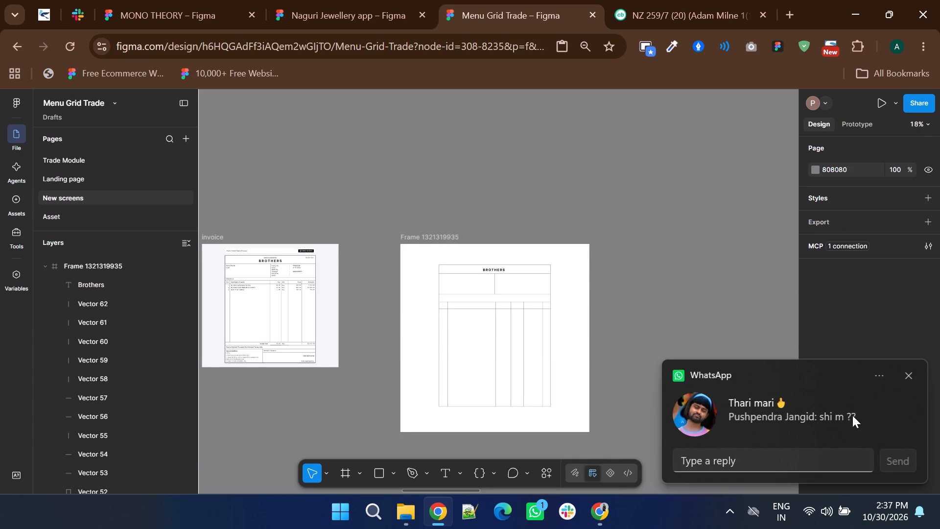
{"action": "left_click", "coordinate": [906, 380]}
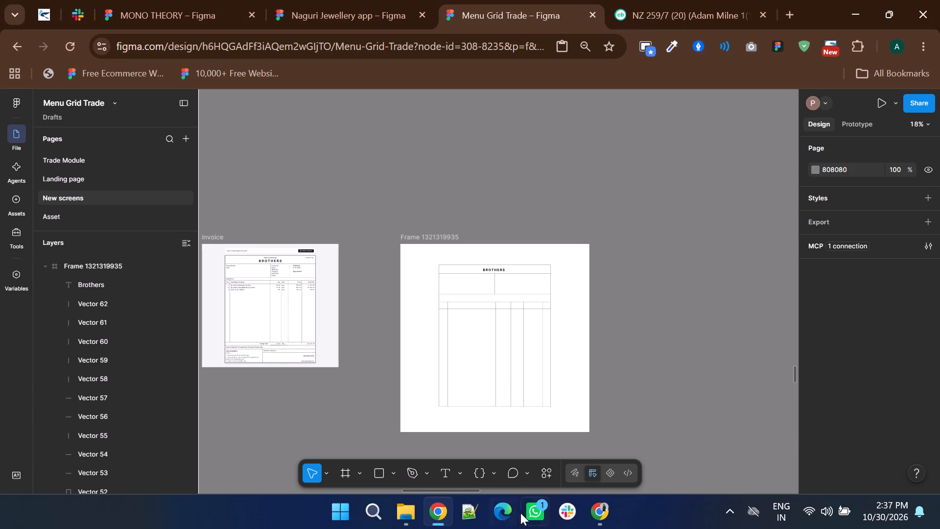
{"action": "left_click", "coordinate": [539, 524]}
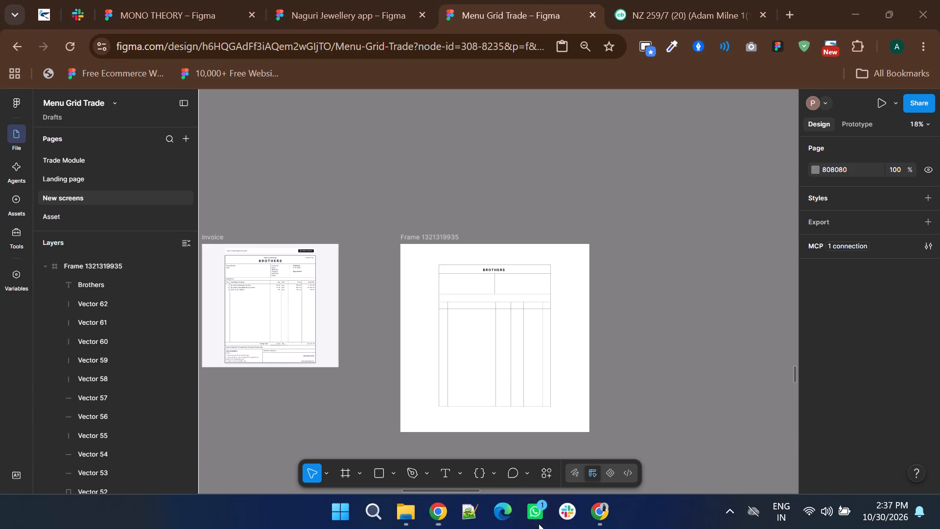
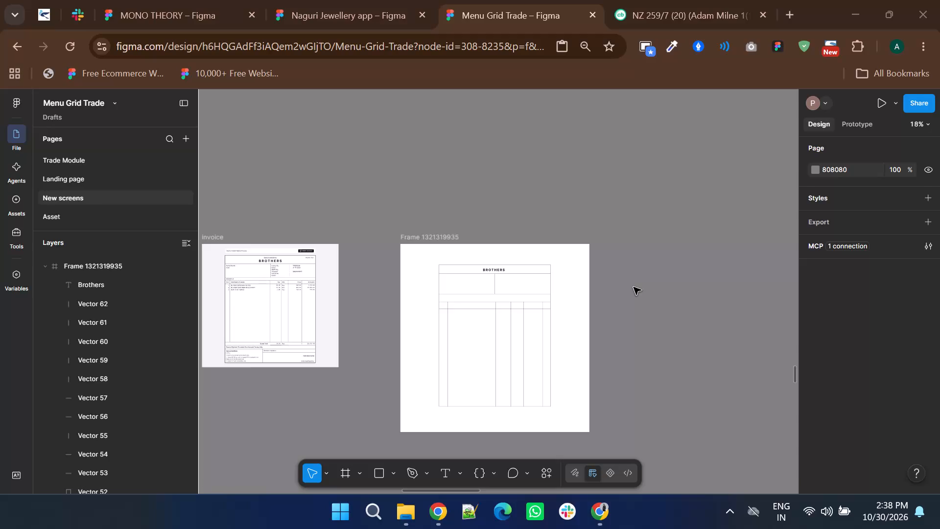
Add a new text line beginning "cash cre" just above the BROTHERS heading, at about X 829, Y 185 on the layout's top border.
{"action": "scroll", "coordinate": [482, 259], "scroll_direction": "up", "scroll_amount": 3, "text": "ctrl"}
{"action": "scroll", "coordinate": [482, 259], "scroll_direction": "down", "scroll_amount": 1, "text": "ctrl"}
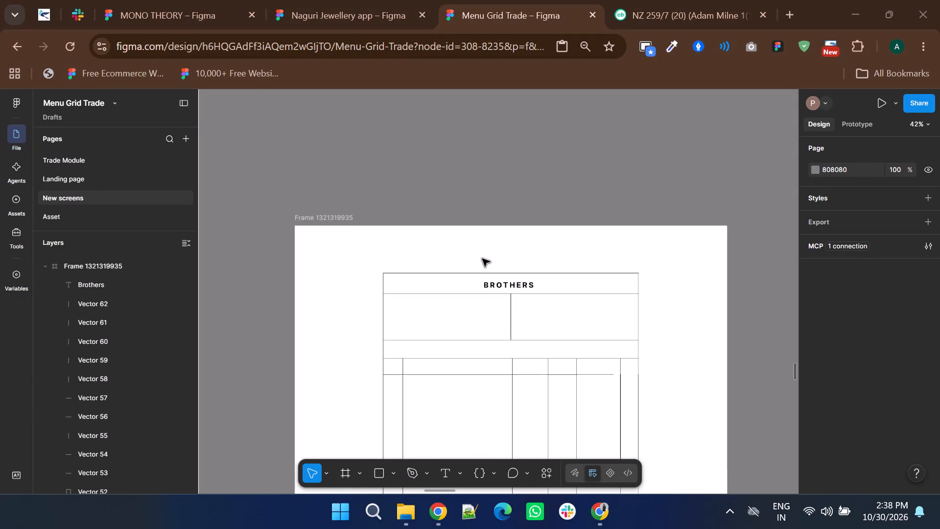
{"action": "scroll", "coordinate": [511, 302], "scroll_direction": "up", "scroll_amount": 4, "text": "shift"}
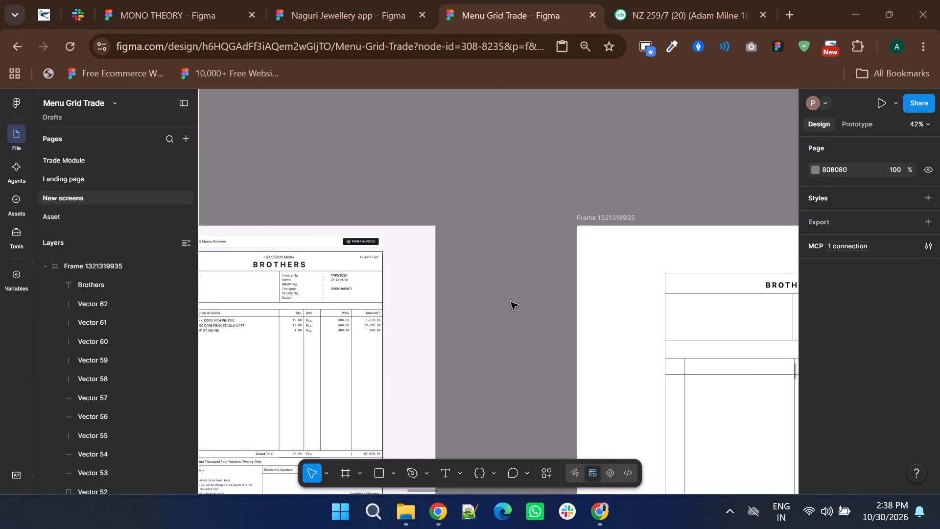
{"action": "scroll", "coordinate": [511, 302], "scroll_direction": "down", "scroll_amount": 5, "text": "shift"}
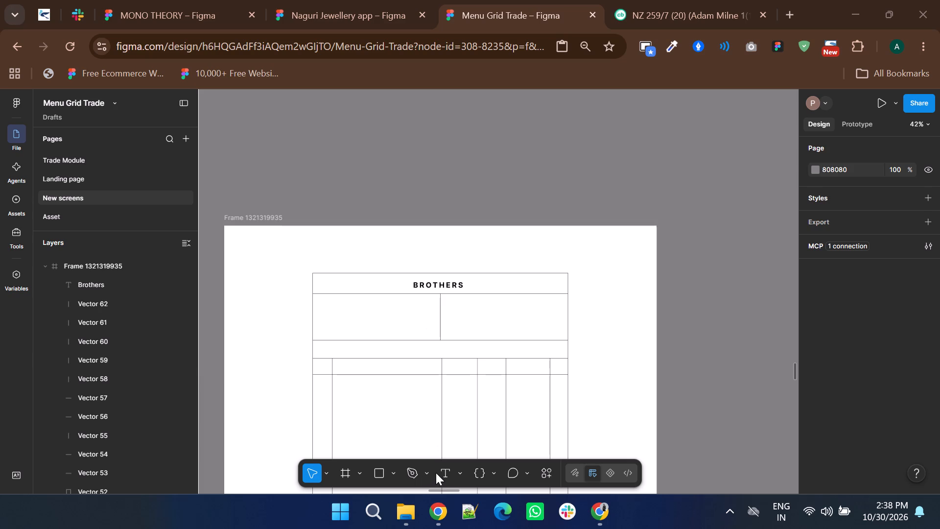
{"action": "left_click", "coordinate": [436, 473]}
{"action": "left_click", "coordinate": [442, 474]}
{"action": "scroll", "coordinate": [441, 284], "scroll_direction": "up", "scroll_amount": 2, "text": "ctrl"}
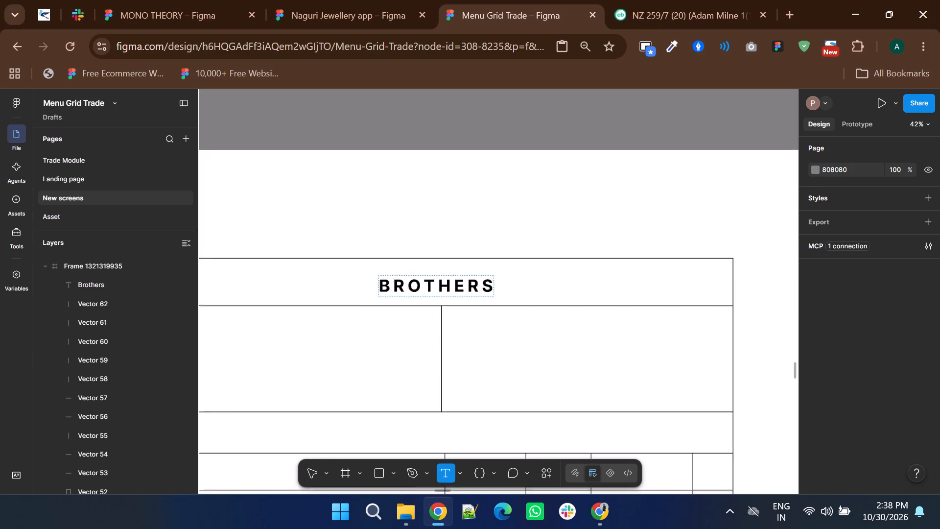
{"action": "scroll", "coordinate": [436, 283], "scroll_direction": "up", "scroll_amount": 1, "text": "ctrl"}
{"action": "left_click", "coordinate": [396, 254]}
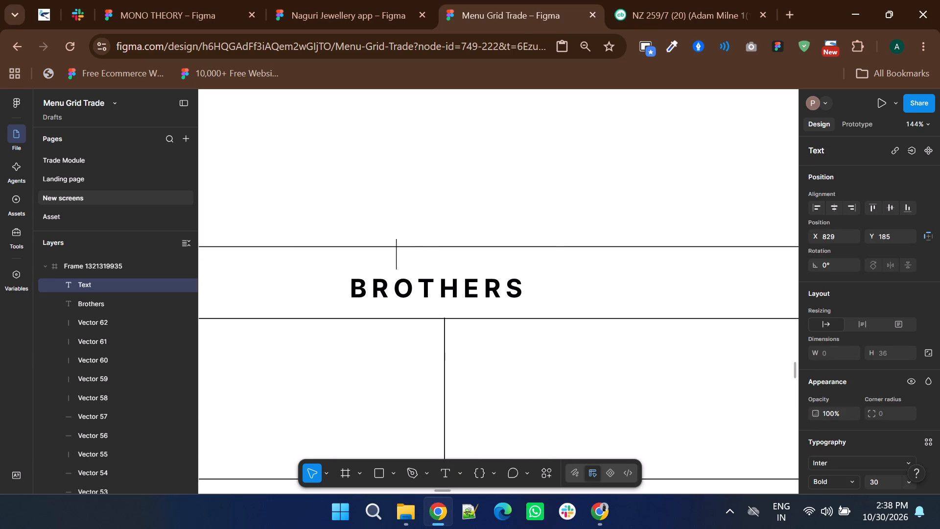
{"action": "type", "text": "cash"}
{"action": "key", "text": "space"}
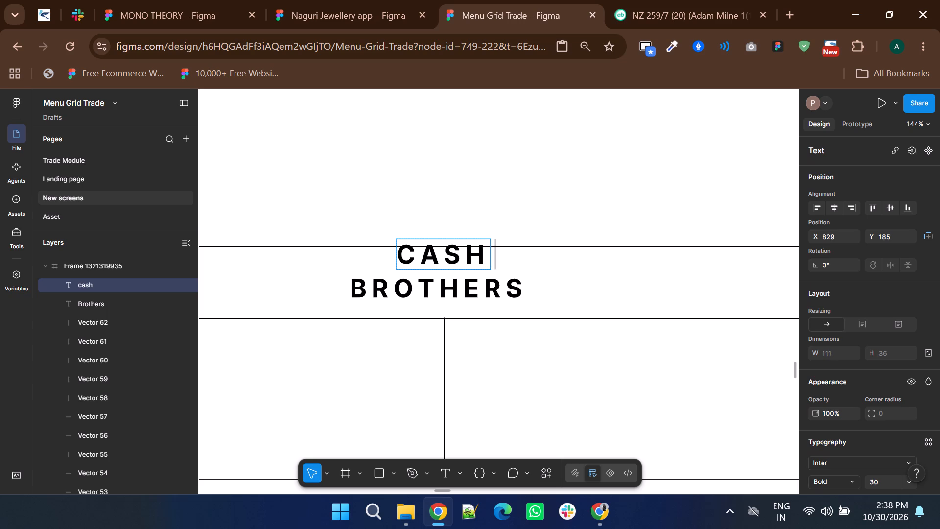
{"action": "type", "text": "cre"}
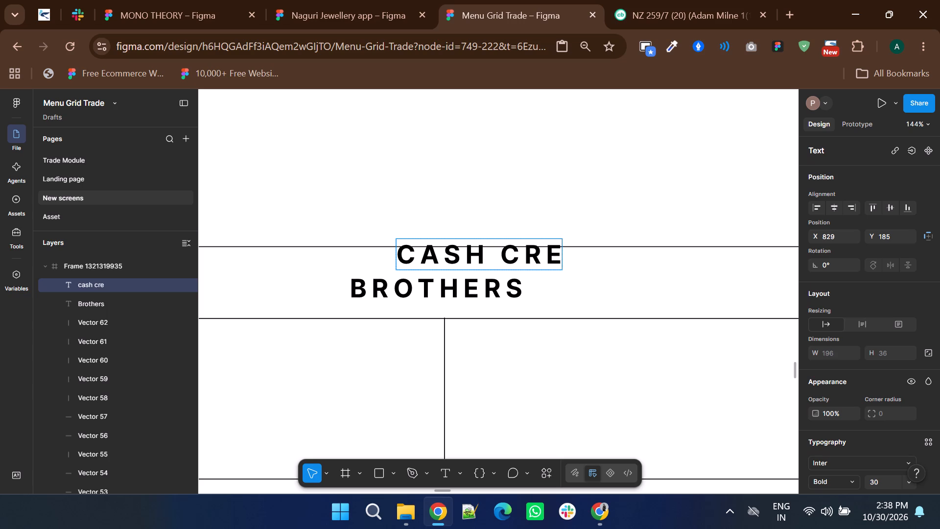
Complete the text above the Brothers heading so that it reads "cash credit Memo".
{"action": "type", "text": "dit Memo"}
{"action": "left_click", "coordinate": [366, 202]}
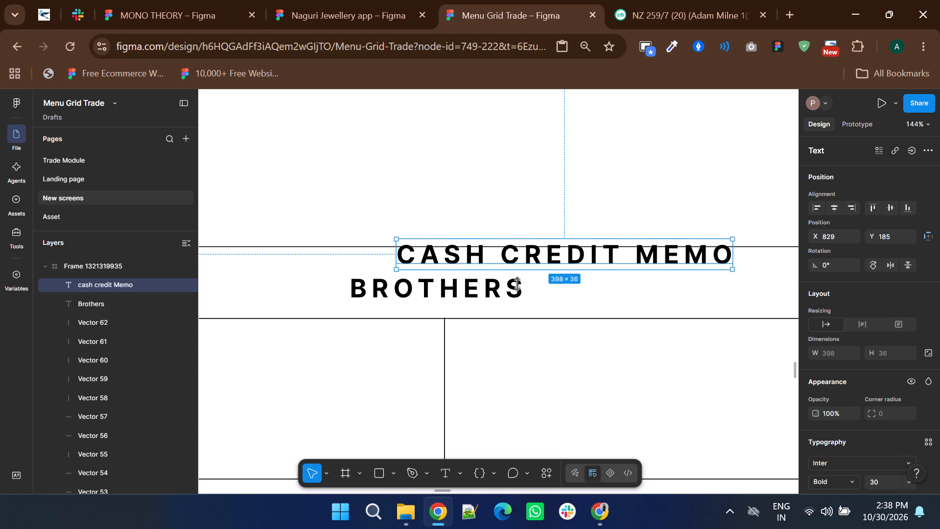
Reduce the font size of the cash credit Memo text to 11.
{"action": "left_click", "coordinate": [896, 482]}
{"action": "key", "text": "Down"}
{"action": "key", "text": "Down"}
{"action": "key", "text": "Down"}
{"action": "key", "text": "Down"}
{"action": "key", "text": "Down"}
{"action": "key", "text": "Down"}
{"action": "key", "text": "Down"}
{"action": "key", "text": "Down"}
{"action": "key", "text": "Down"}
{"action": "key", "text": "Down"}
{"action": "key", "text": "Down"}
{"action": "key", "text": "Down"}
{"action": "key", "text": "Down"}
{"action": "key", "text": "Down"}
{"action": "key", "text": "Down"}
{"action": "key", "text": "Down"}
{"action": "key", "text": "Down"}
{"action": "key", "text": "Down"}
{"action": "key", "text": "Down"}
{"action": "key", "text": "Down"}
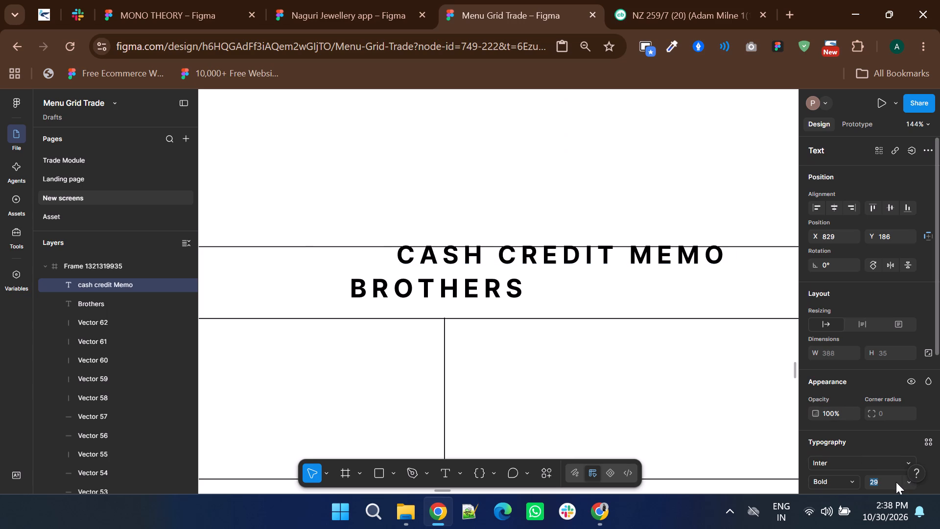
{"action": "key", "text": "Down"}
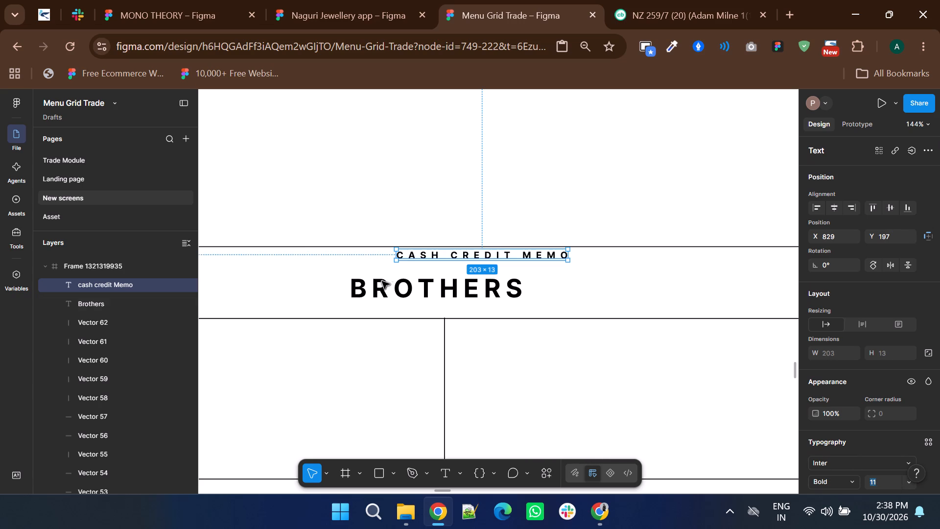
Set the font weight of the cash credit Memo text to Medium.
{"action": "left_click", "coordinate": [817, 478]}
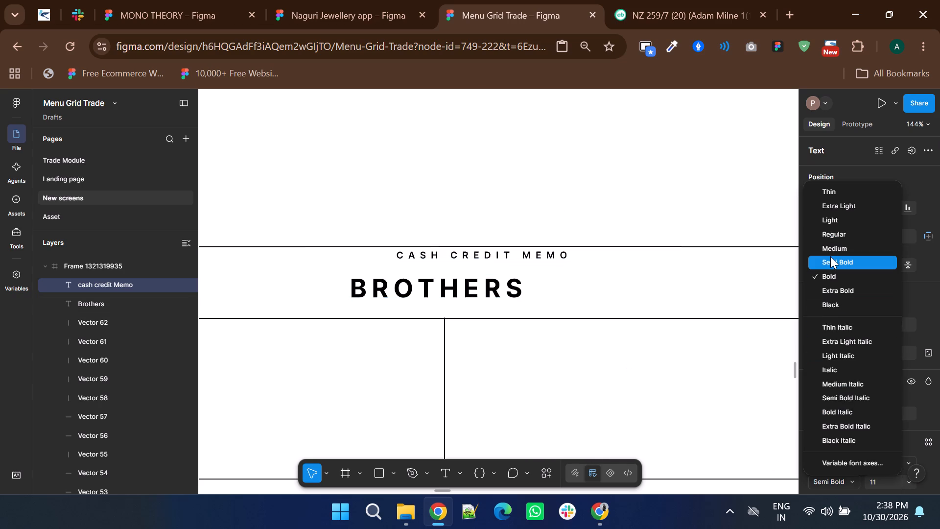
{"action": "left_click", "coordinate": [829, 244]}
{"action": "left_click", "coordinate": [486, 244]}
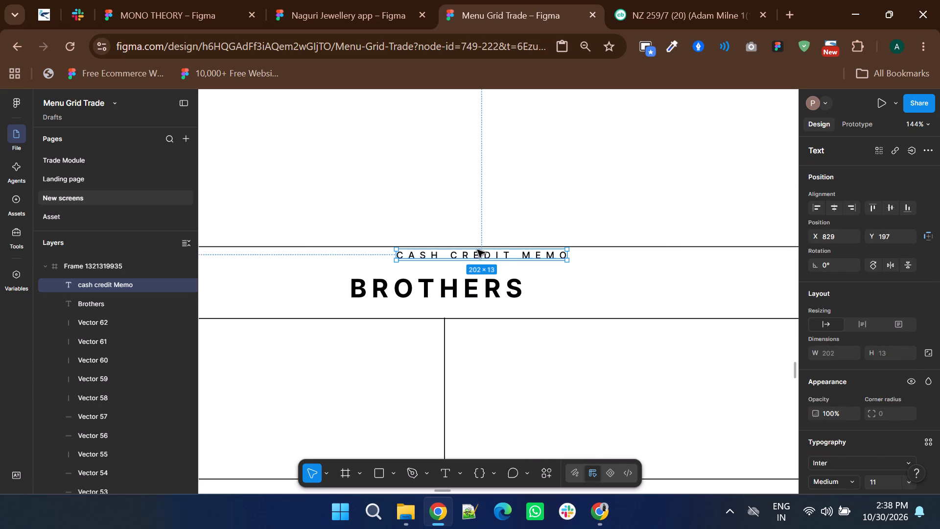
Move the cash credit Memo text to X 785, Y 203, centred above the Brothers heading.
{"action": "left_click_drag", "start_coordinate": [475, 259], "coordinate": [436, 264]}
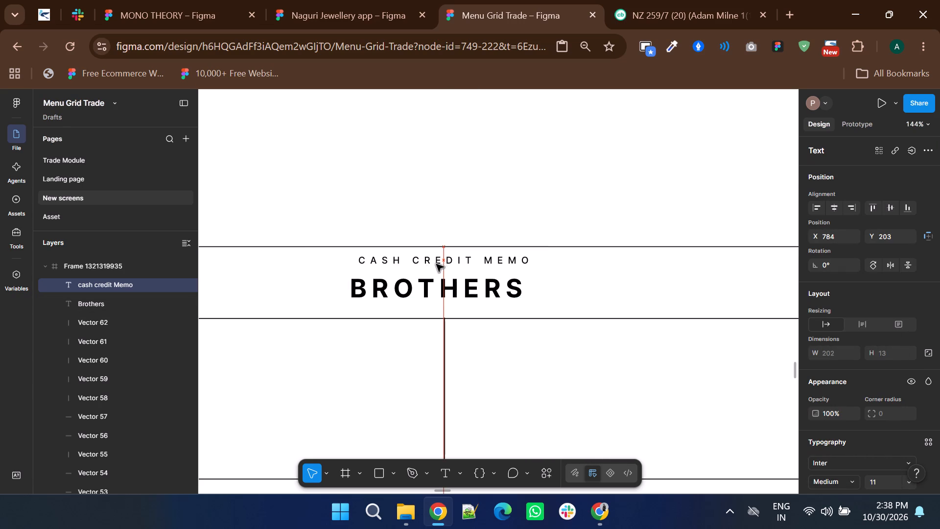
{"action": "left_click_drag", "start_coordinate": [436, 264], "coordinate": [438, 264]}
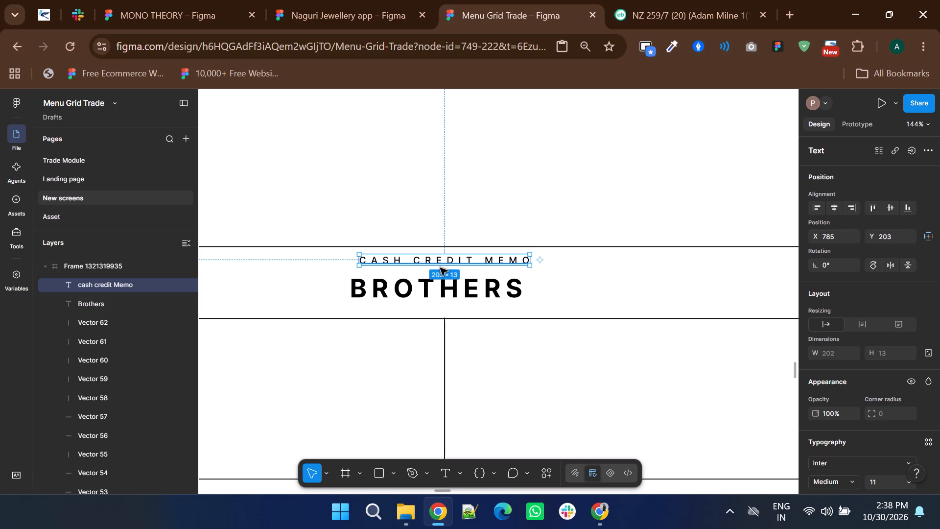
Move the Brothers heading to X 782, Y 225, centring it beneath the cash credit Memo text.
{"action": "left_click", "coordinate": [443, 290]}
{"action": "left_click_drag", "start_coordinate": [438, 290], "coordinate": [444, 290]}
{"action": "scroll", "coordinate": [488, 309], "scroll_direction": "down", "scroll_amount": 1, "text": "ctrl"}
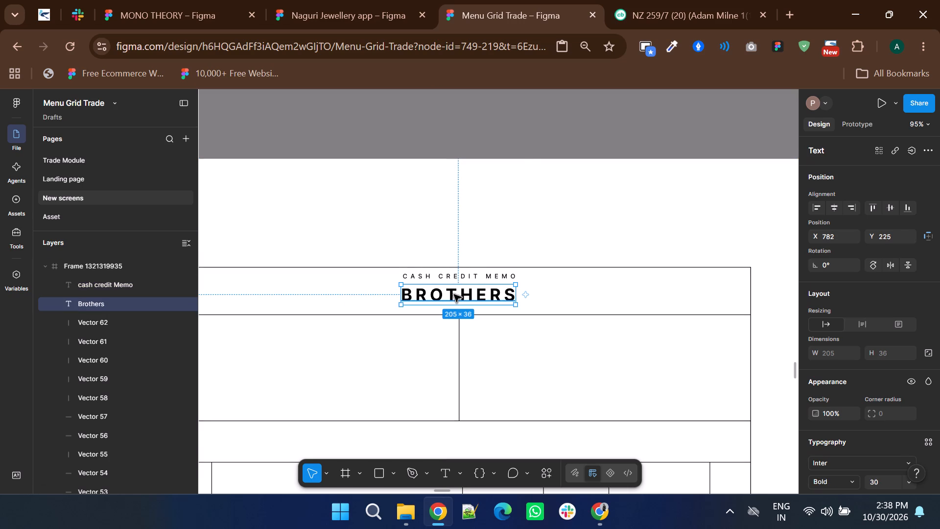
{"action": "double_click", "coordinate": [523, 148]}
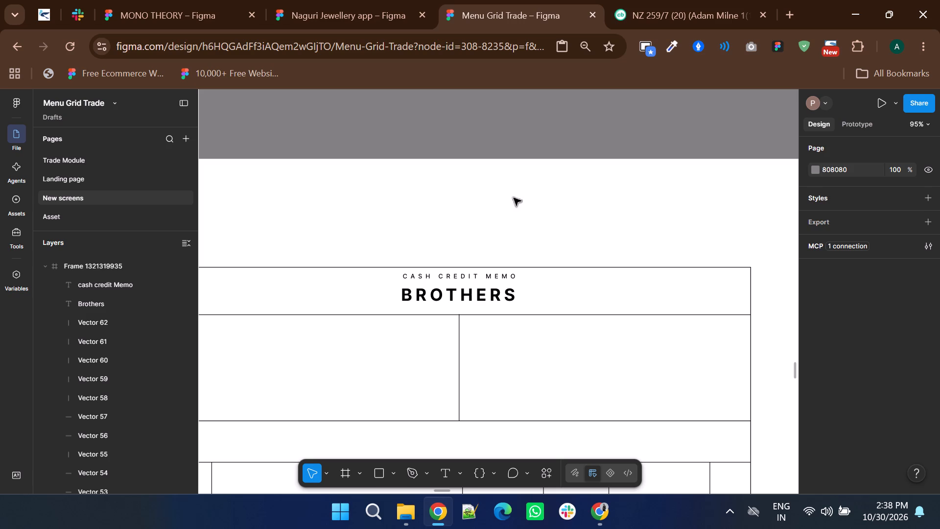
Scale the Main - InvoiceWrapper frame in the original invoice to 1248 wide and about 3644 high.
{"action": "scroll", "coordinate": [491, 301], "scroll_direction": "down", "scroll_amount": 3, "text": "ctrl"}
{"action": "left_click", "coordinate": [475, 174]}
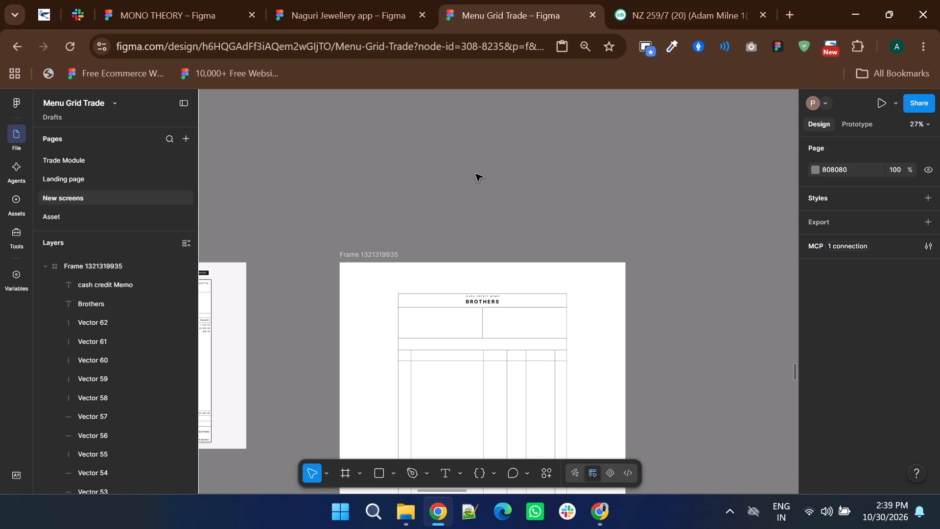
{"action": "scroll", "coordinate": [475, 175], "scroll_direction": "up", "scroll_amount": 1, "text": "shift"}
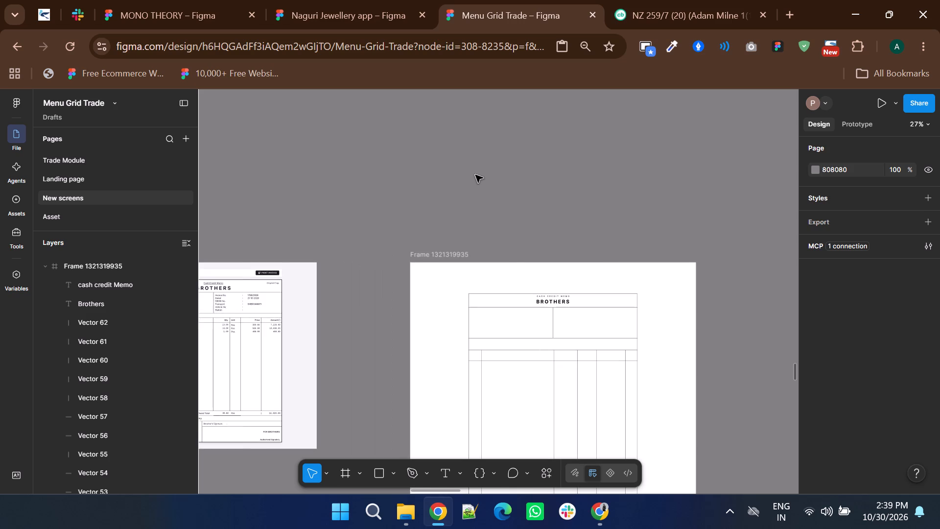
{"action": "scroll", "coordinate": [475, 175], "scroll_direction": "down", "scroll_amount": 1, "text": "ctrl"}
{"action": "left_click", "coordinate": [298, 318]}
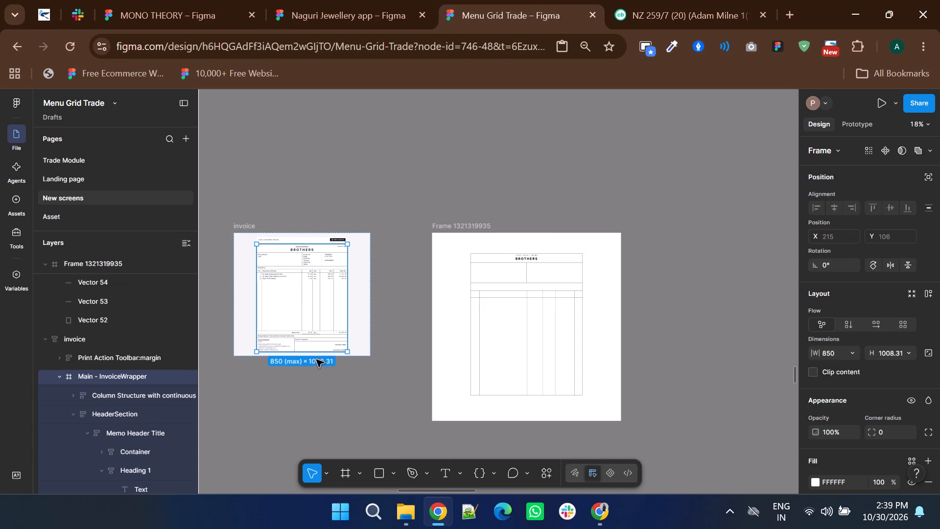
{"action": "key", "text": "k"}
{"action": "left_click_drag", "start_coordinate": [313, 353], "coordinate": [316, 463]}
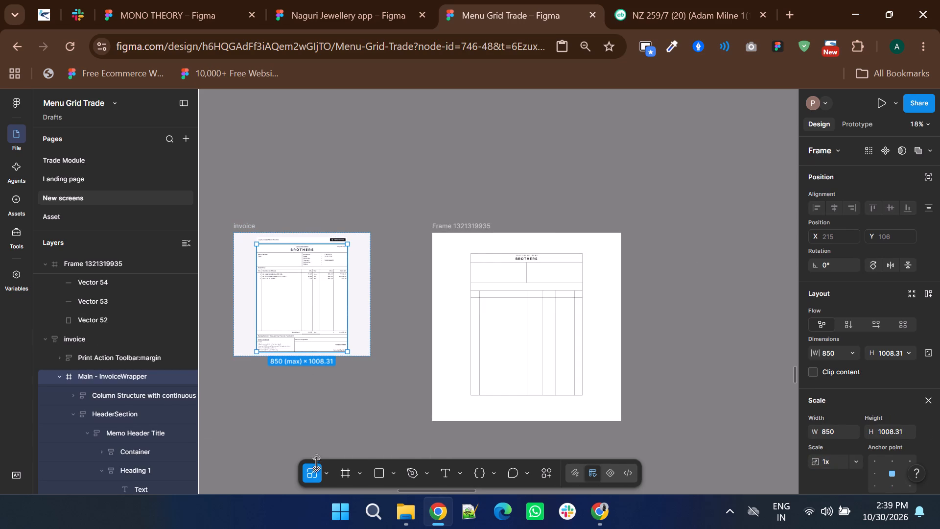
{"action": "left_click_drag", "start_coordinate": [316, 463], "coordinate": [316, 465]}
{"action": "left_click_drag", "start_coordinate": [371, 329], "coordinate": [407, 337]}
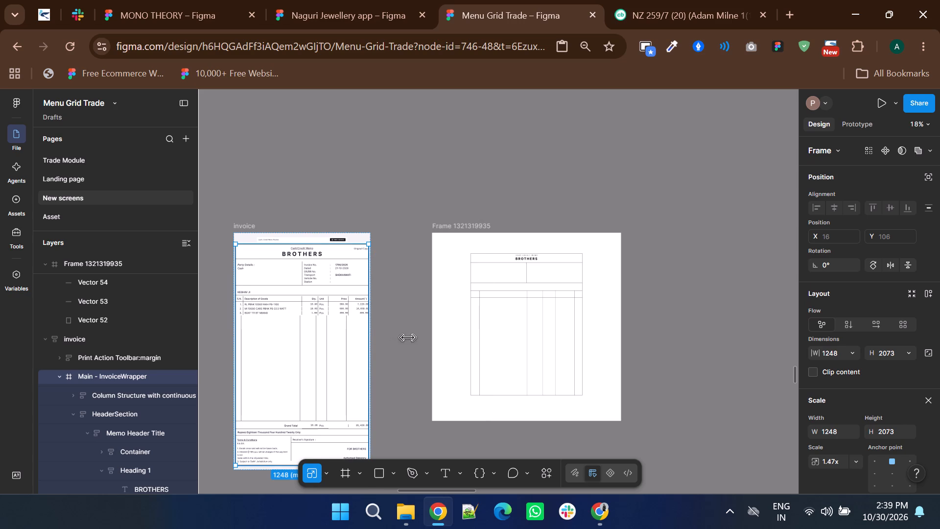
{"action": "left_click_drag", "start_coordinate": [407, 337], "coordinate": [419, 348]}
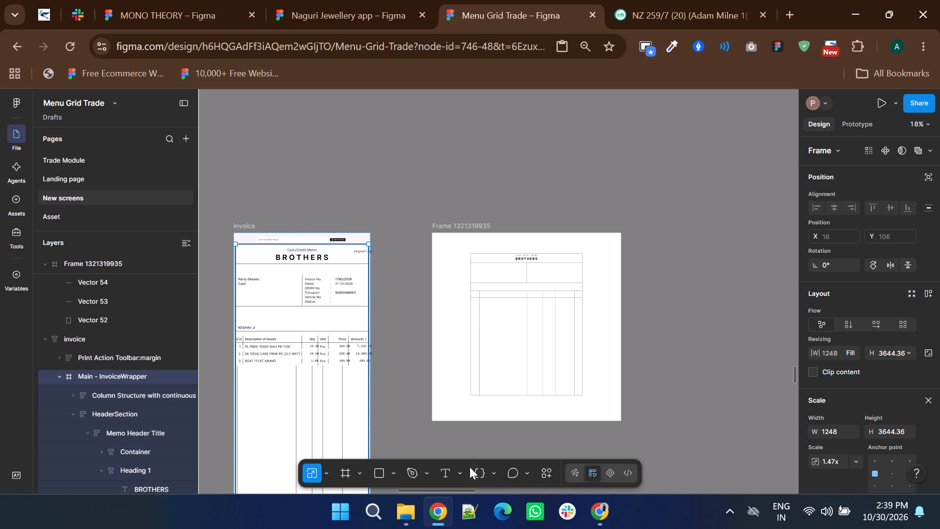
Add the text "Keshav JI" at X 429, Y 509, in the new layout's row just above the item table.
{"action": "left_click", "coordinate": [447, 476]}
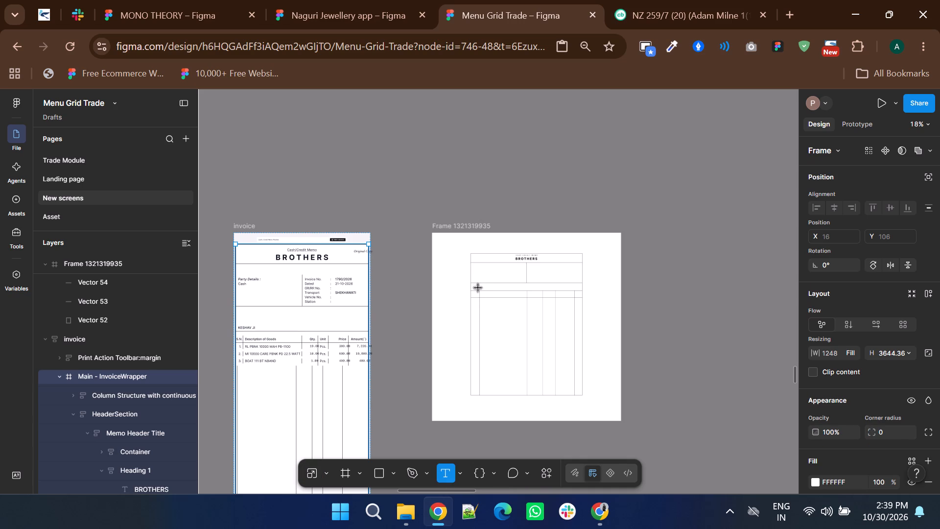
{"action": "left_click", "coordinate": [478, 289]}
{"action": "scroll", "coordinate": [478, 288], "scroll_direction": "up", "scroll_amount": 2, "text": "ctrl"}
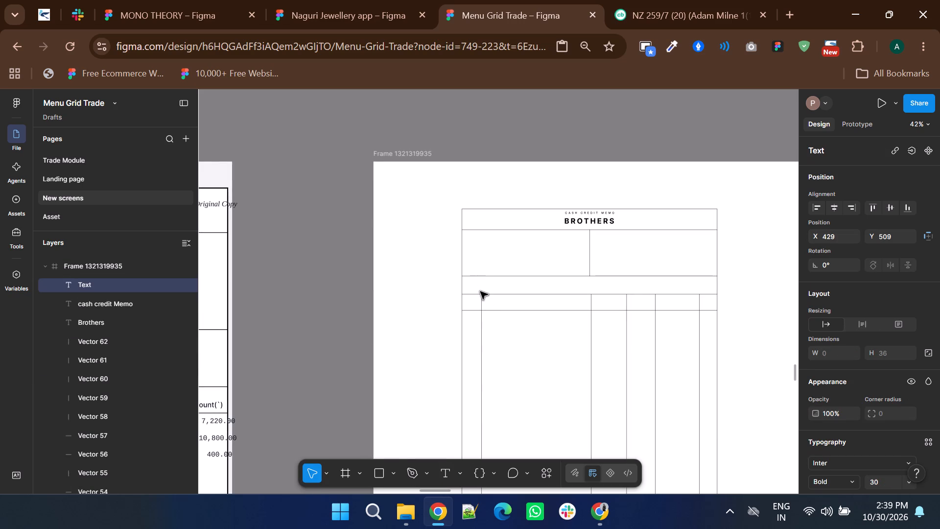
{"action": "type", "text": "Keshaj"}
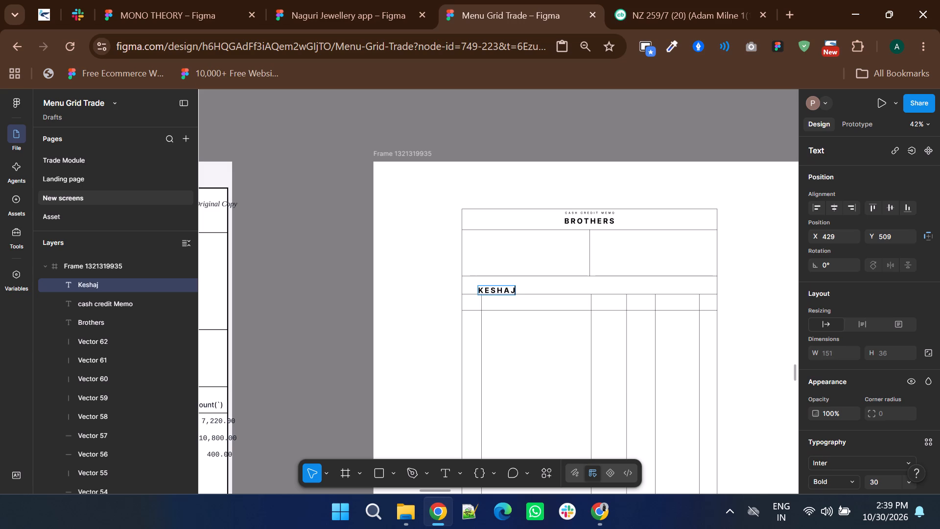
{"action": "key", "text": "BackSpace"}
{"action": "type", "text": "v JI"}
{"action": "left_click", "coordinate": [309, 311]}
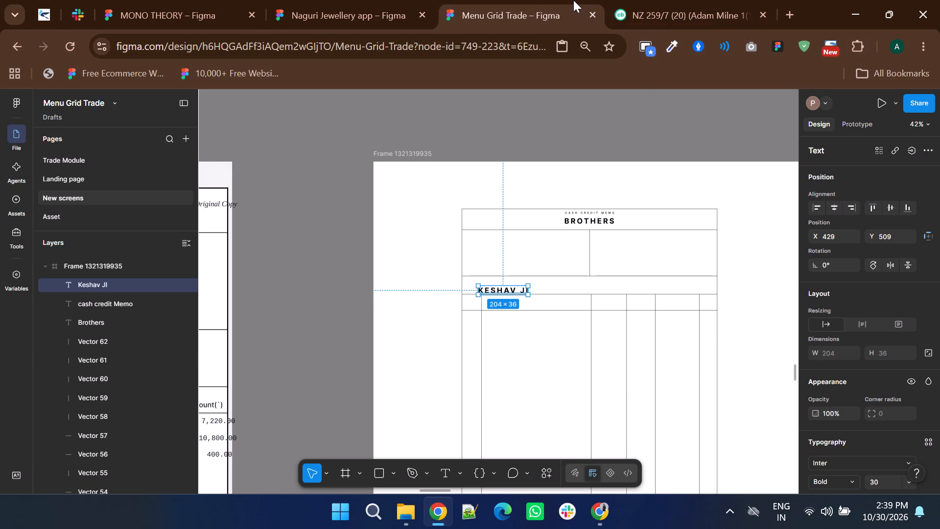
Switch to the Cricbuzz page, refresh it and read the New Zealand vs India 4th T20I live commentary.
{"action": "left_click", "coordinate": [674, 4]}
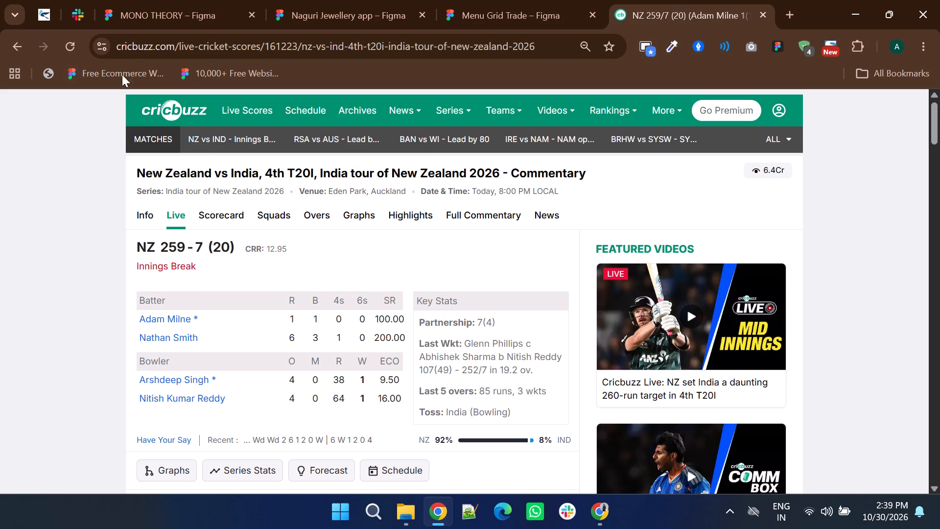
{"action": "left_click", "coordinate": [74, 50]}
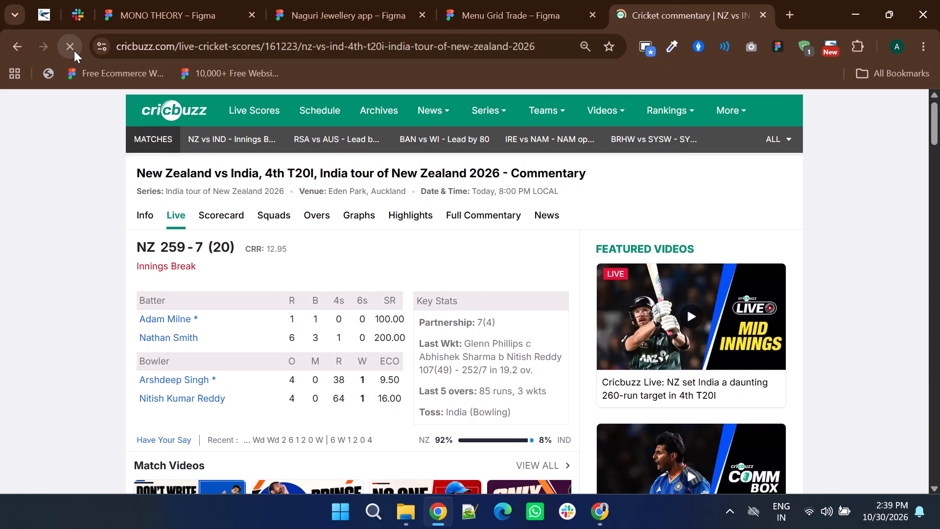
{"action": "left_click", "coordinate": [74, 50]}
{"action": "scroll", "coordinate": [280, 343], "scroll_direction": "down", "scroll_amount": 1}
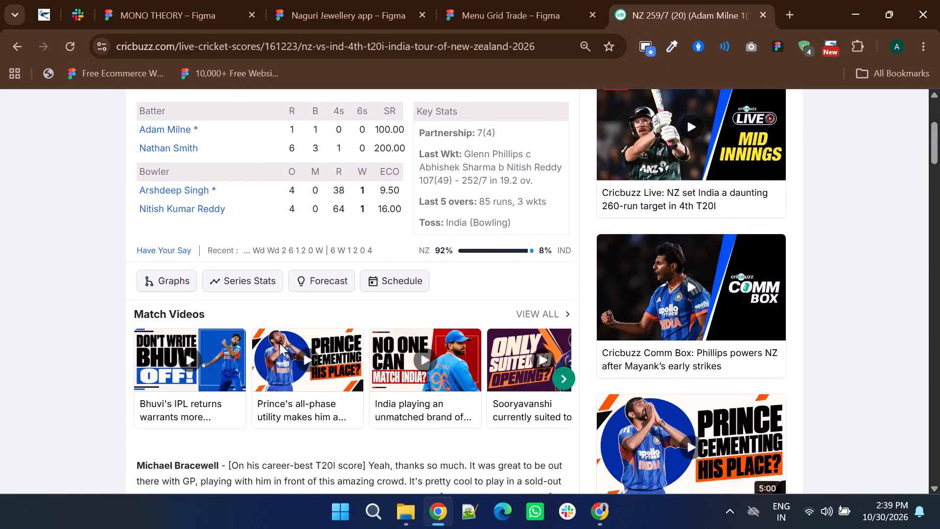
{"action": "scroll", "coordinate": [280, 343], "scroll_direction": "down", "scroll_amount": 1}
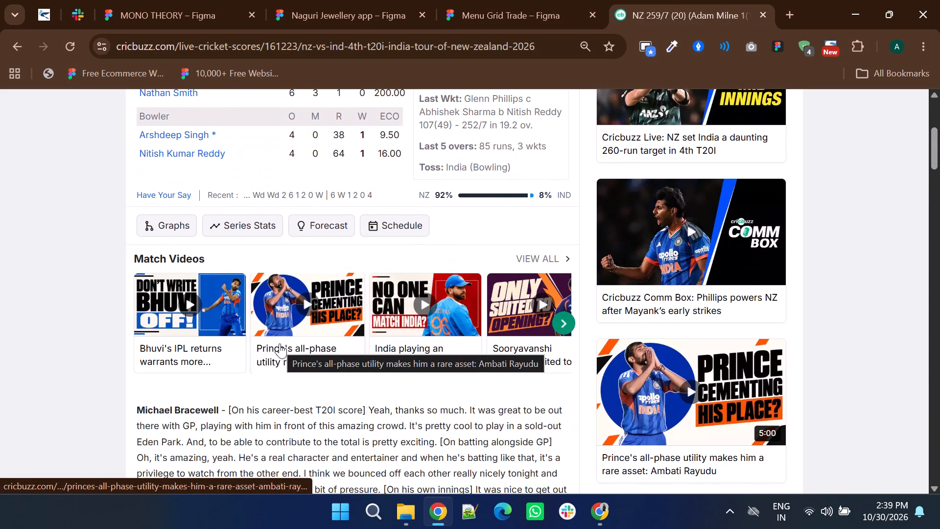
{"action": "scroll", "coordinate": [280, 343], "scroll_direction": "up", "scroll_amount": 1}
{"action": "scroll", "coordinate": [280, 343], "scroll_direction": "down", "scroll_amount": 2}
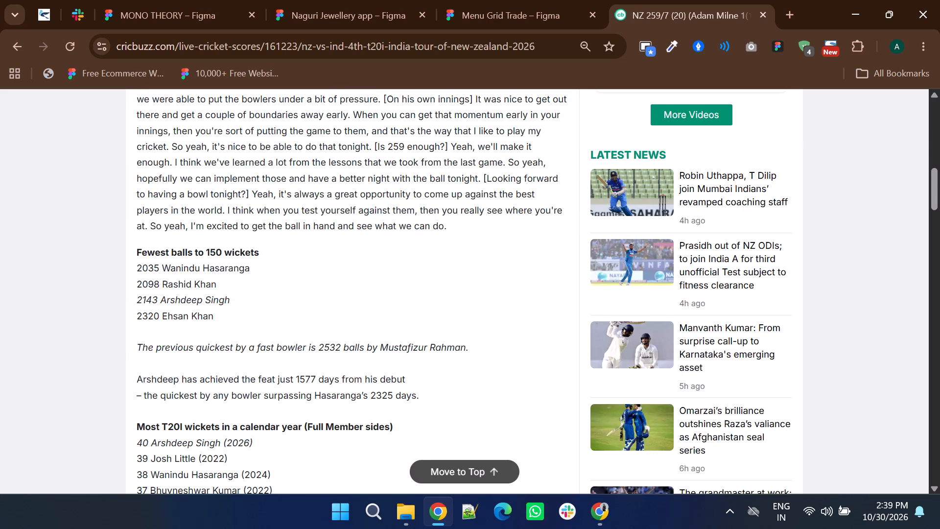
{"action": "scroll", "coordinate": [280, 344], "scroll_direction": "up", "scroll_amount": 6}
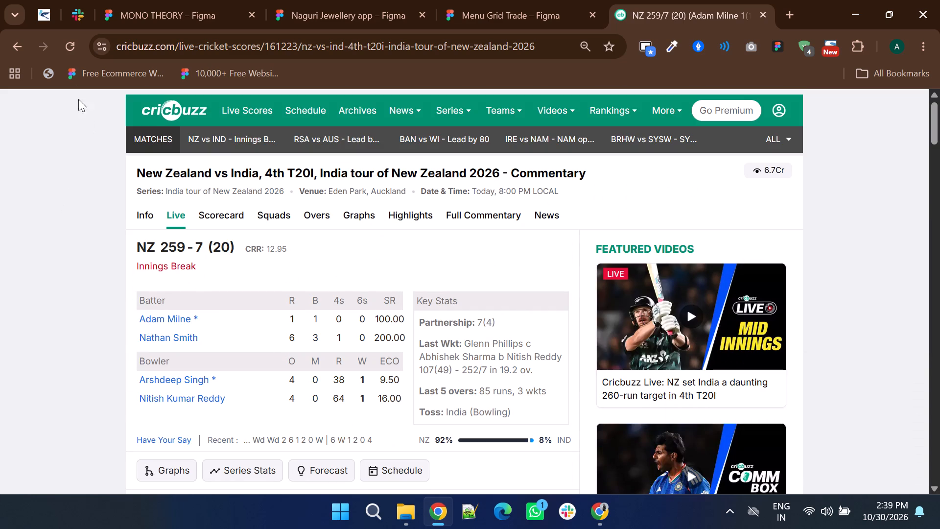
{"action": "left_click", "coordinate": [81, 45]}
{"action": "left_click", "coordinate": [81, 45]}
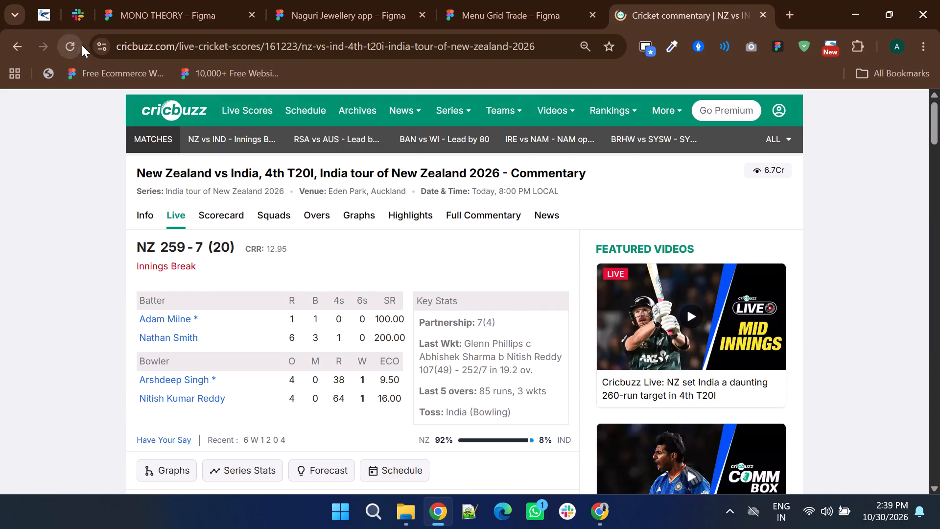
Switch to the MONO THEORY file and from there to WhatsApp.
{"action": "left_click", "coordinate": [232, 0]}
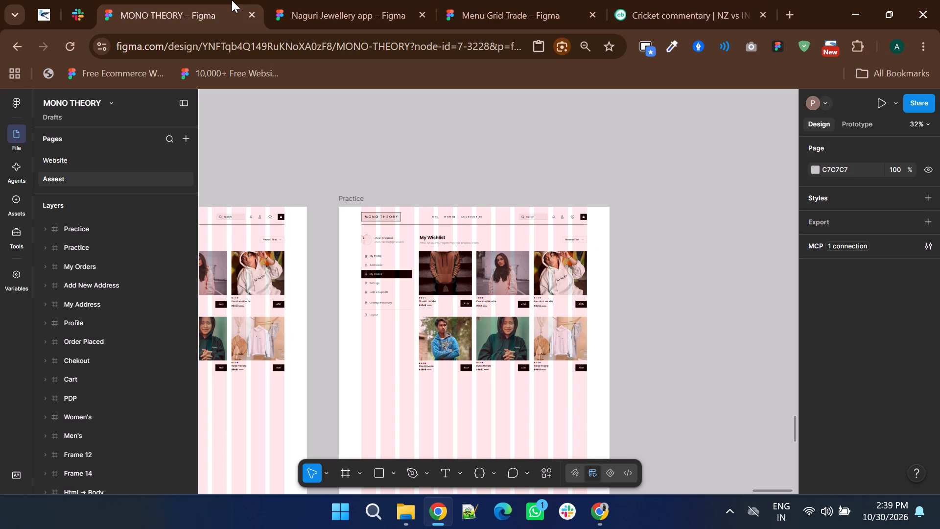
{"action": "left_click", "coordinate": [548, 513]}
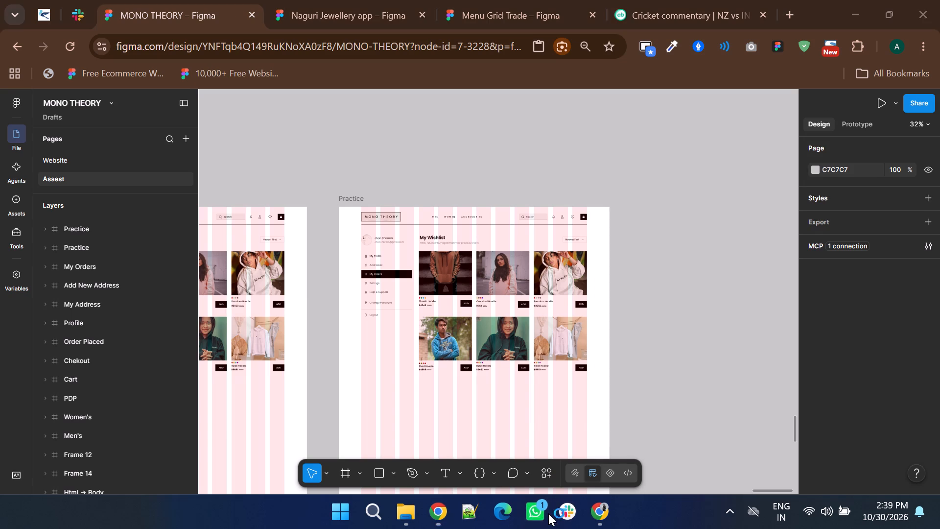